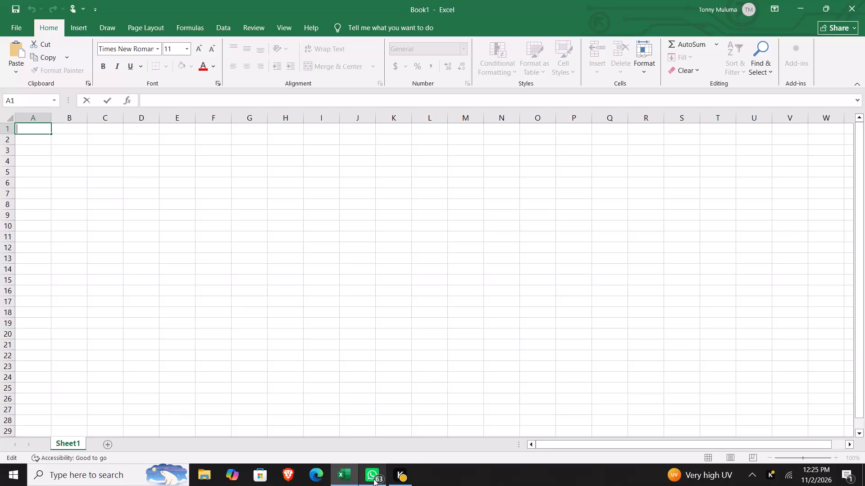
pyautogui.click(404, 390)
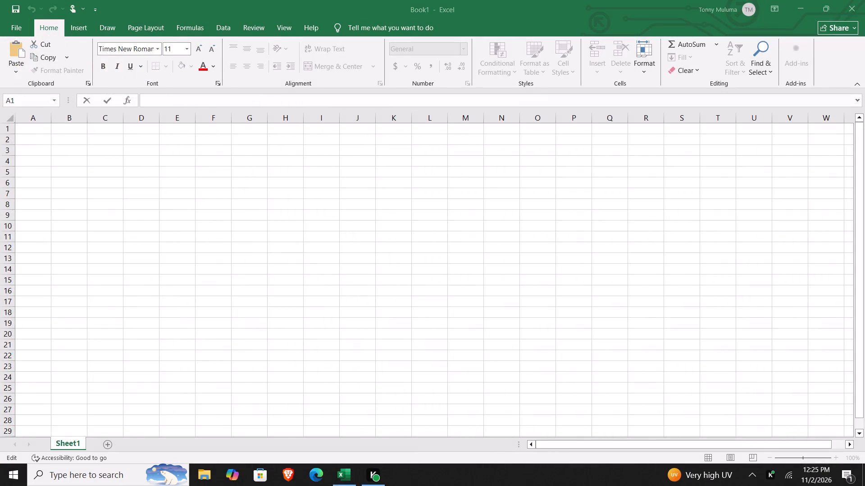
# Set the font size of cell A1 to 12.
pyautogui.doubleClick(36, 127)
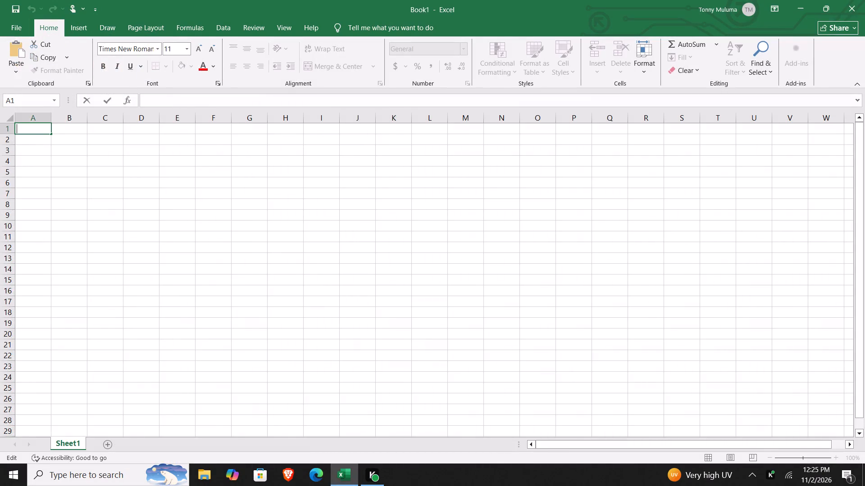
pyautogui.click(184, 47)
pyautogui.click(172, 103)
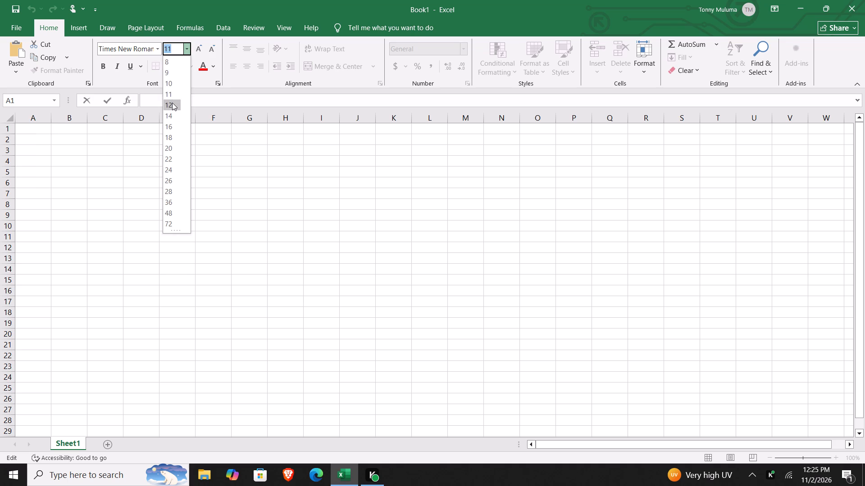
pyautogui.click(31, 130)
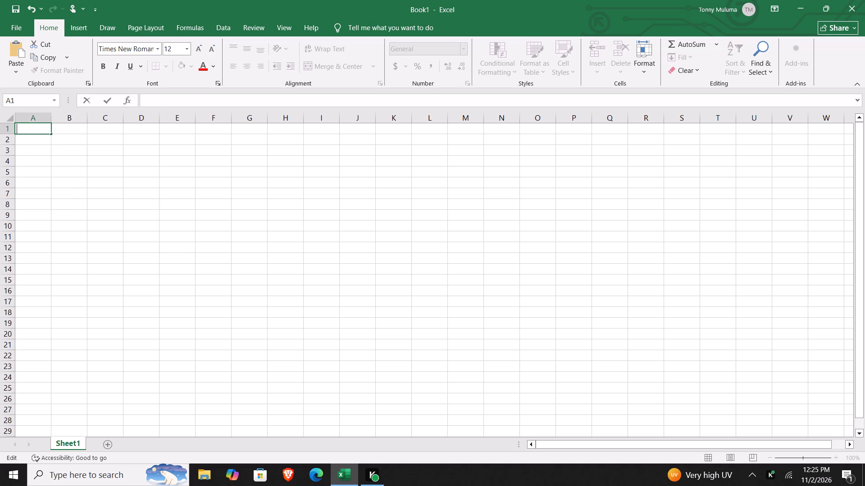
pyautogui.click(82, 130)
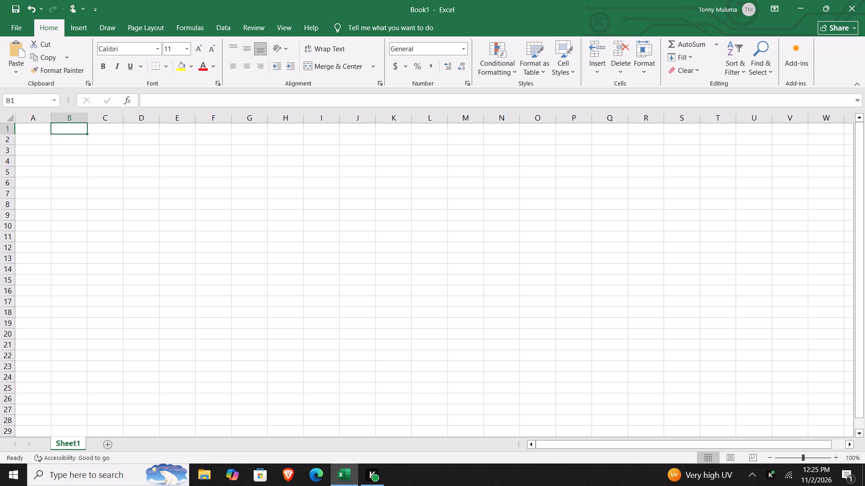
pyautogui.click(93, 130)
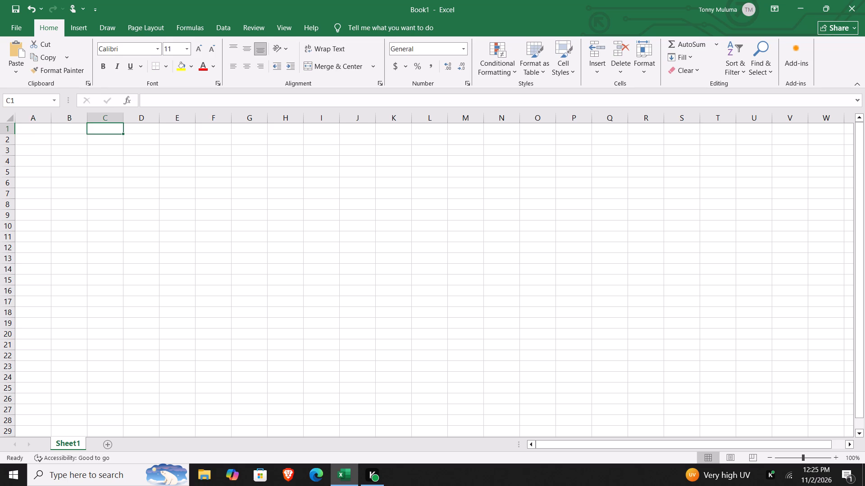
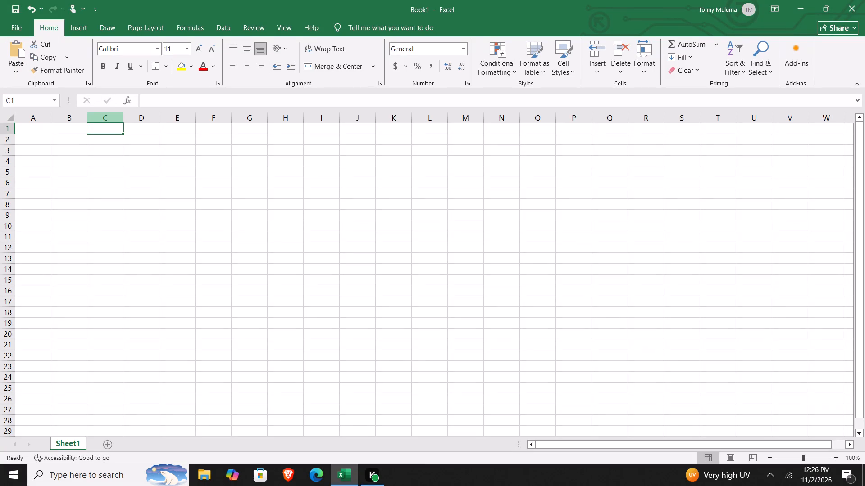
# Switch to the Brave browser, open easytvet.com in a new tab and close the Reddit tab.
pyautogui.doubleClick(285, 475)
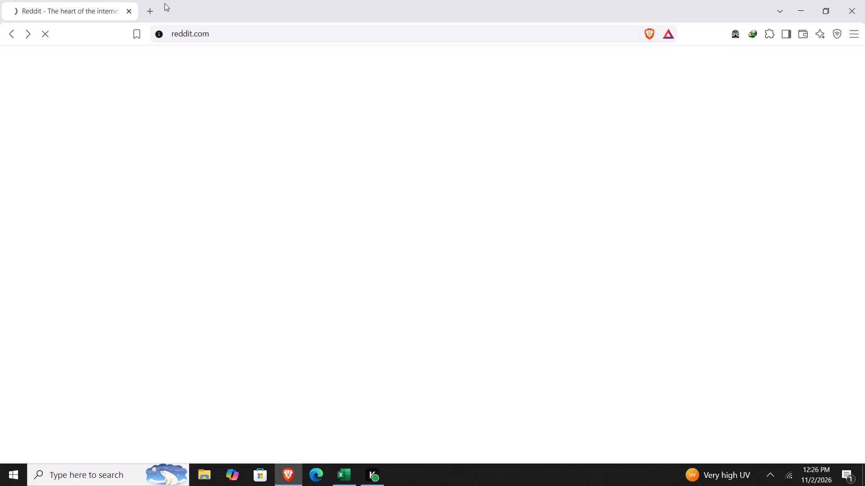
pyautogui.click(150, 11)
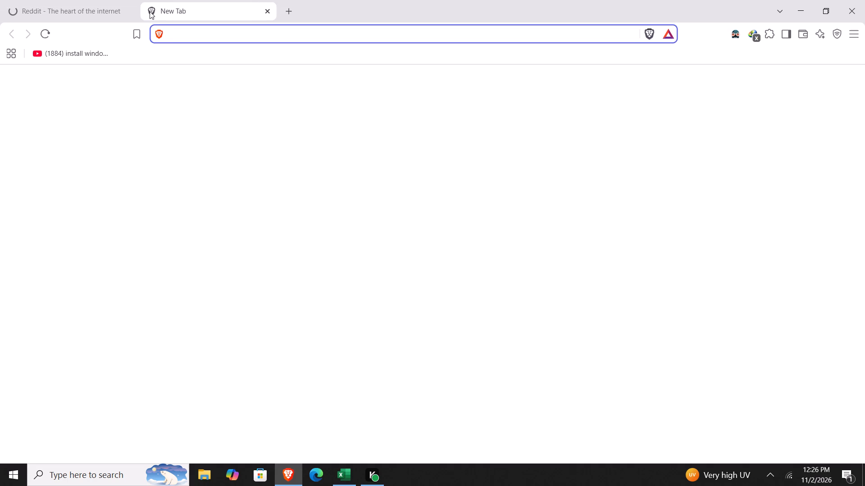
pyautogui.write('eas')
pyautogui.press('Return')
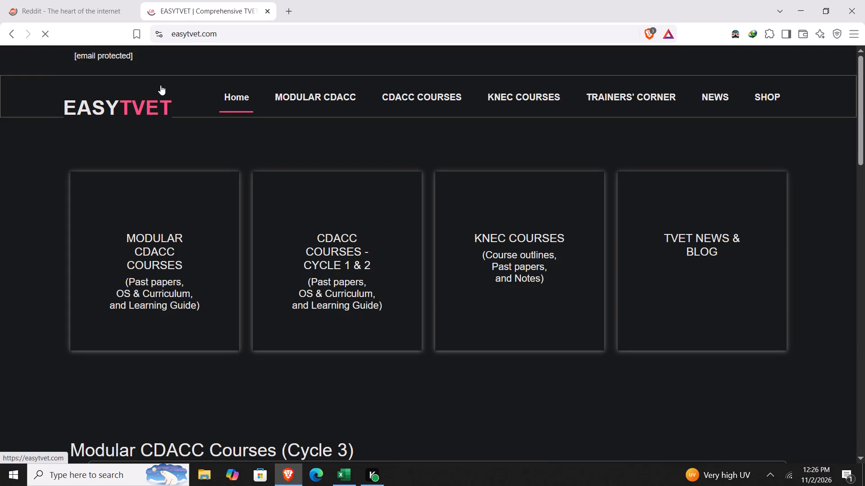
pyautogui.click(133, 12)
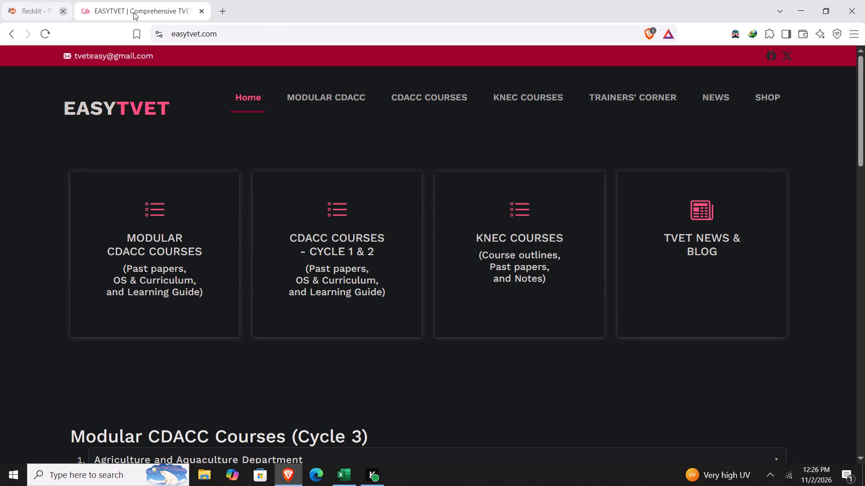
# In the KNEC courses, open the Diploma in Information Communication Technology page under the Computer Studies/ICT Department.
pyautogui.click(504, 240)
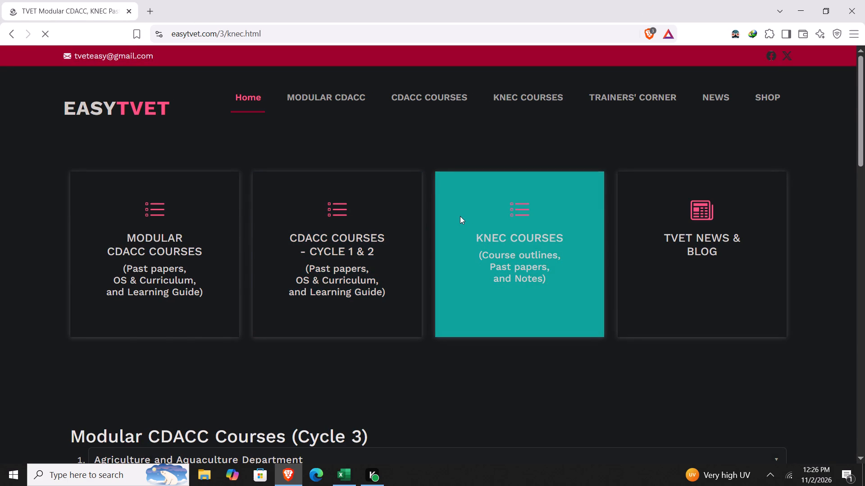
pyautogui.scroll(-2, 306, 363)
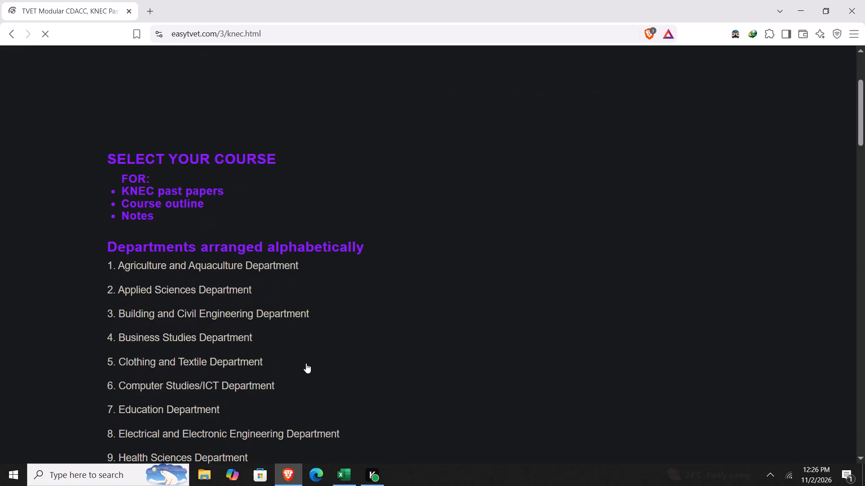
pyautogui.click(207, 384)
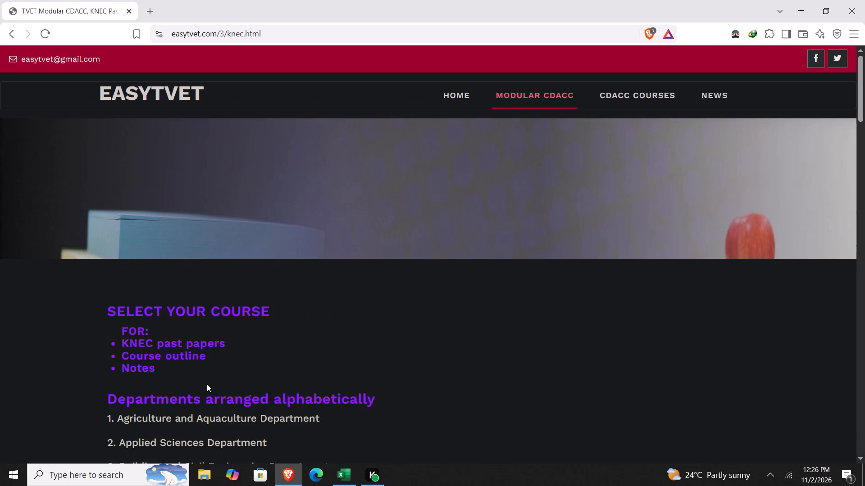
pyautogui.scroll(-2, 207, 384)
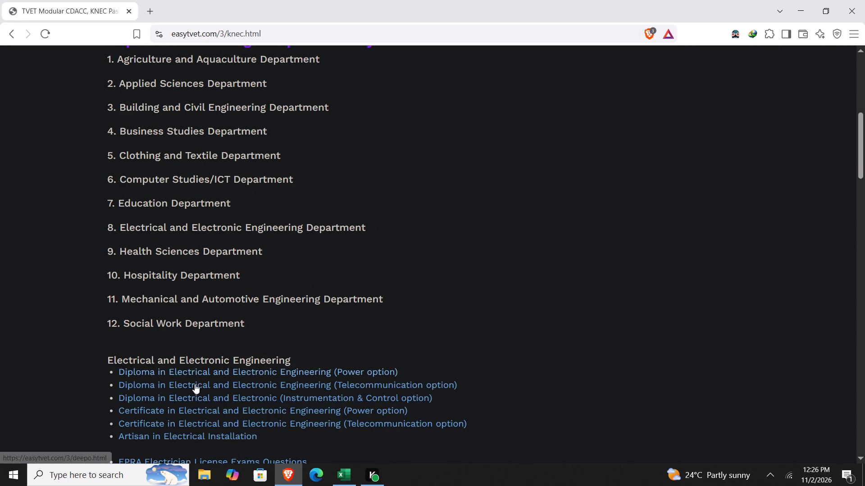
pyautogui.scroll(-1, 195, 394)
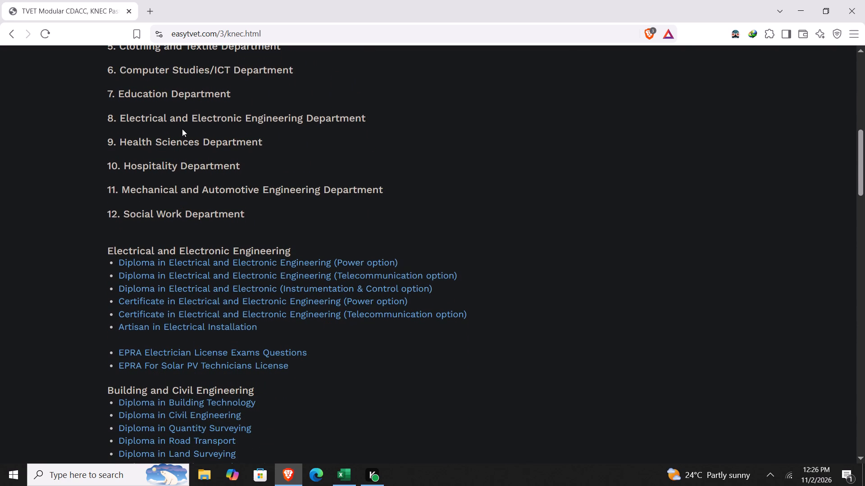
pyautogui.click(182, 72)
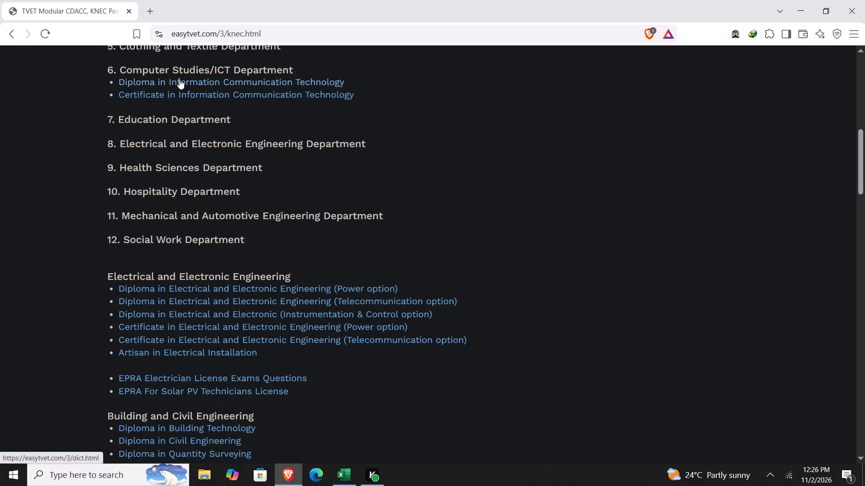
pyautogui.click(179, 80)
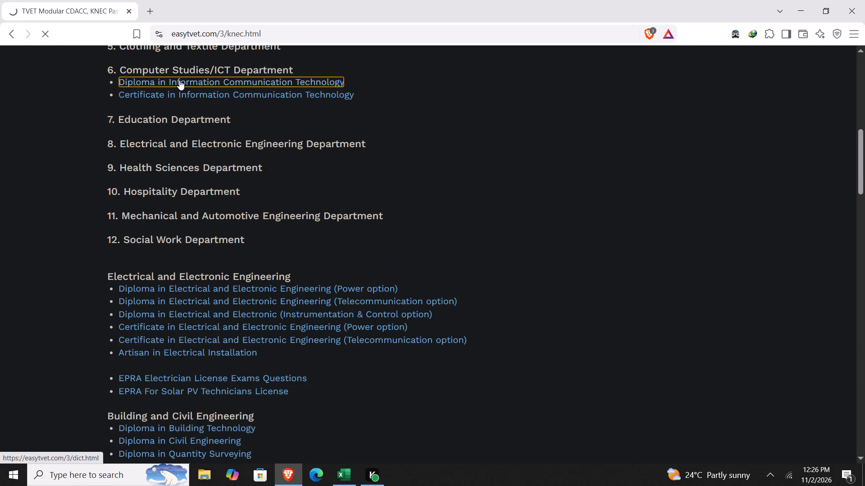
# Open the July 2022 KNEC paper for Module I Computer application I (Practical) and go to the Task 2 student marks table.
pyautogui.scroll(-1, 219, 238)
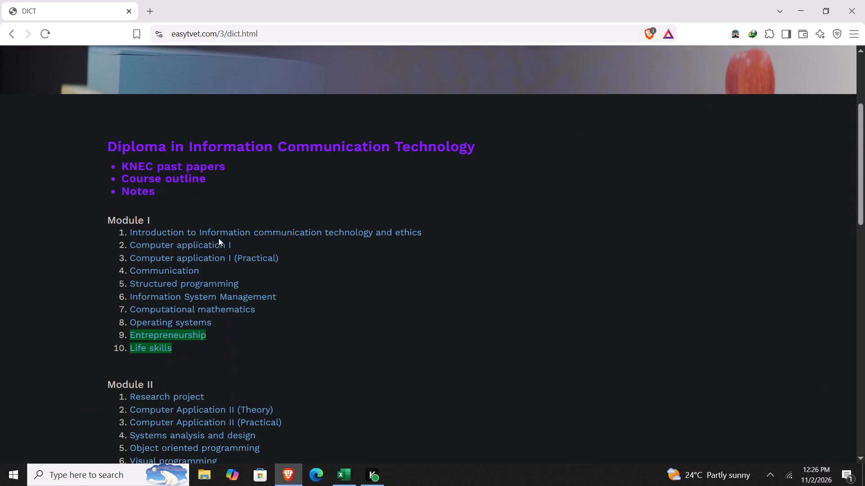
pyautogui.scroll(-1, 219, 238)
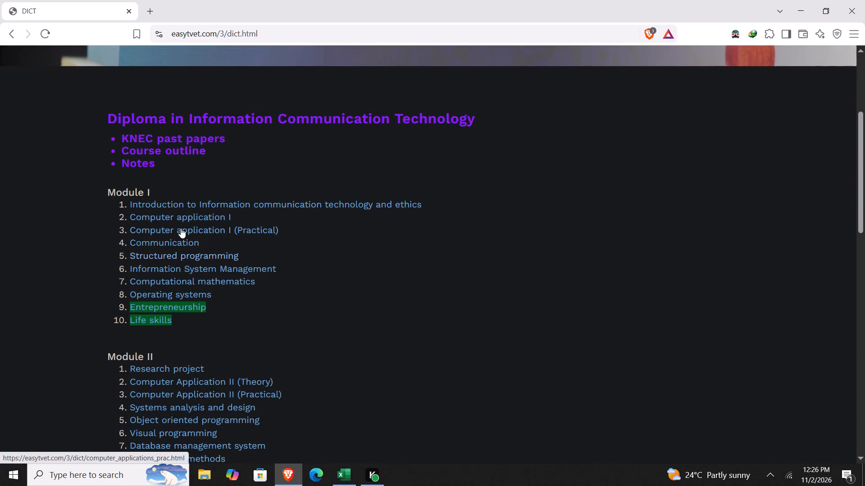
pyautogui.click(180, 228)
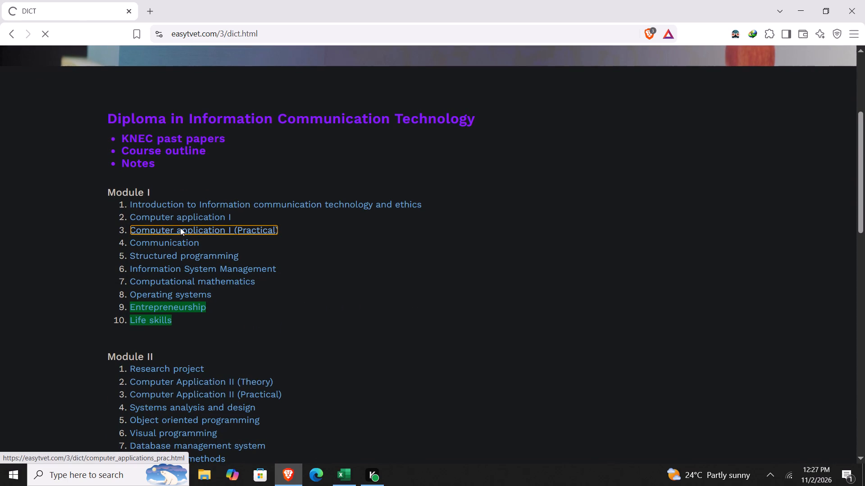
pyautogui.scroll(-1, 180, 228)
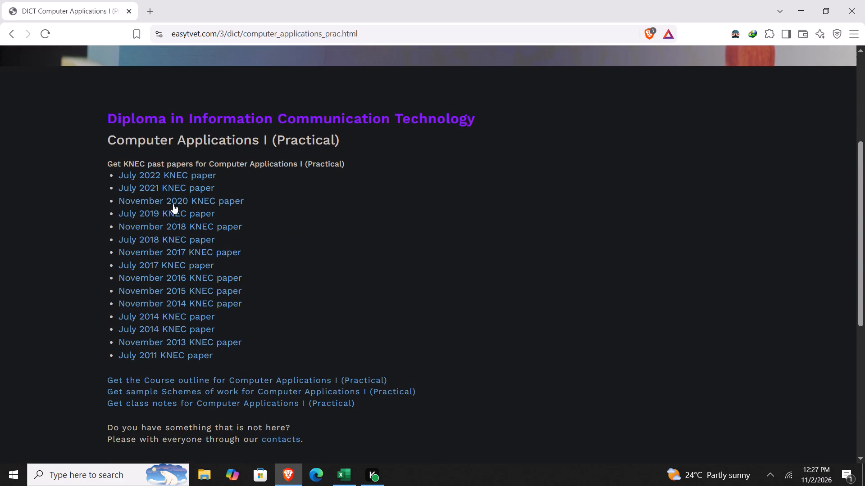
pyautogui.click(169, 175)
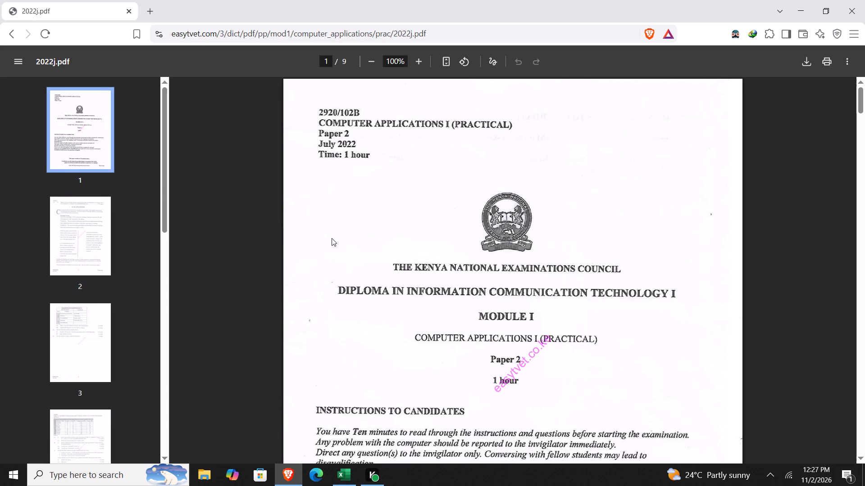
pyautogui.scroll(-12, 332, 238)
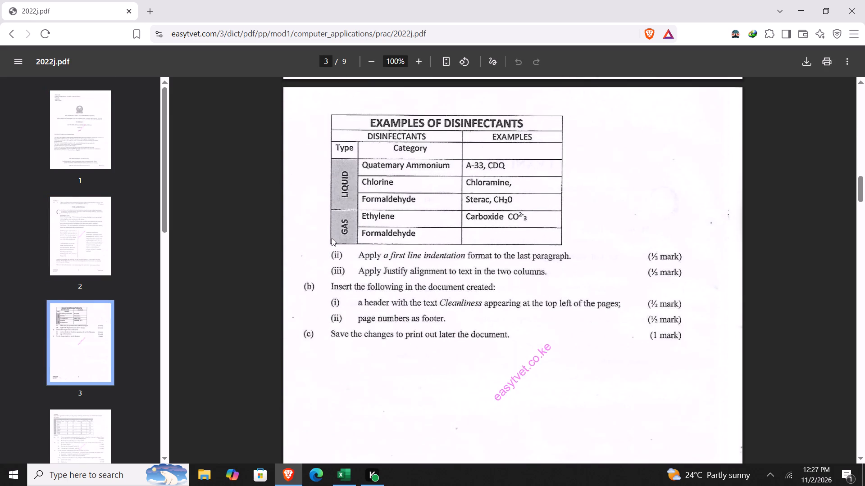
pyautogui.scroll(-2, 332, 238)
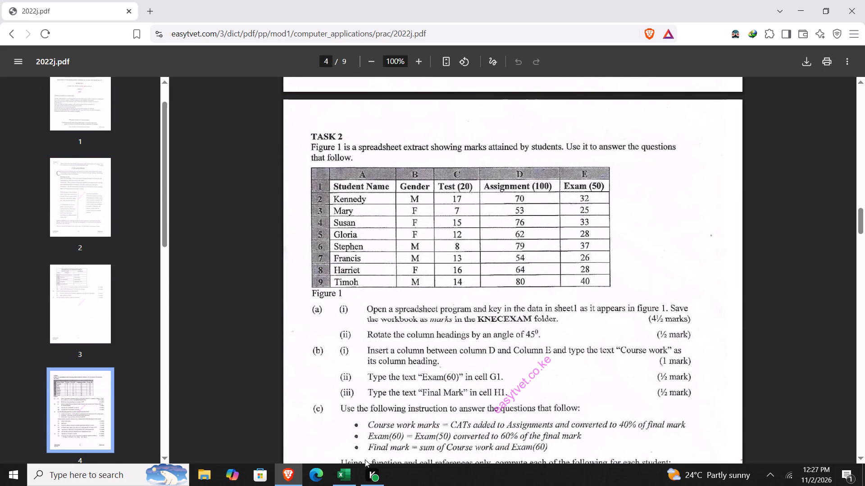
# Switch to Excel, enter the heading "student name" in cell A1 and widen column A to fit it.
pyautogui.click(336, 475)
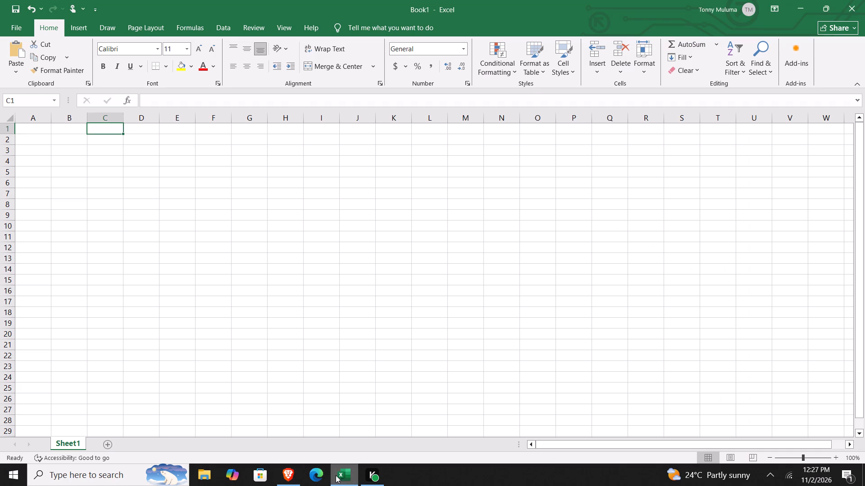
pyautogui.click(39, 130)
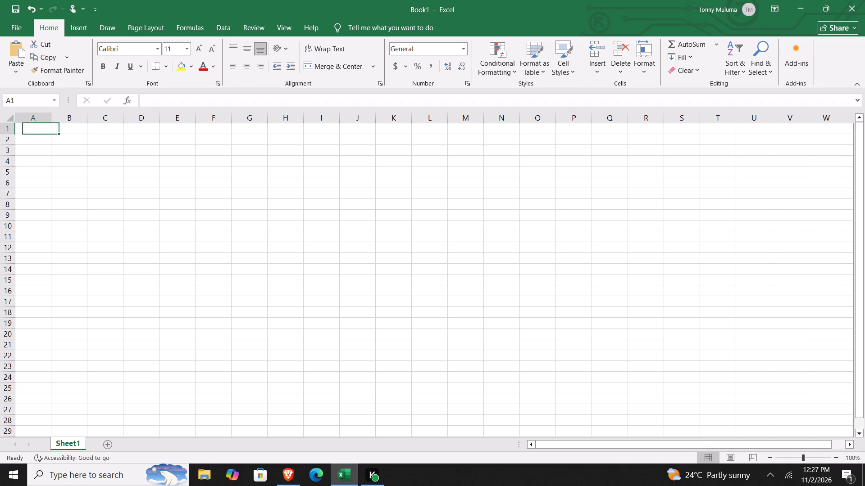
pyautogui.write('student nm')
pyautogui.press('BackSpace')
pyautogui.write('ame')
pyautogui.click(99, 131)
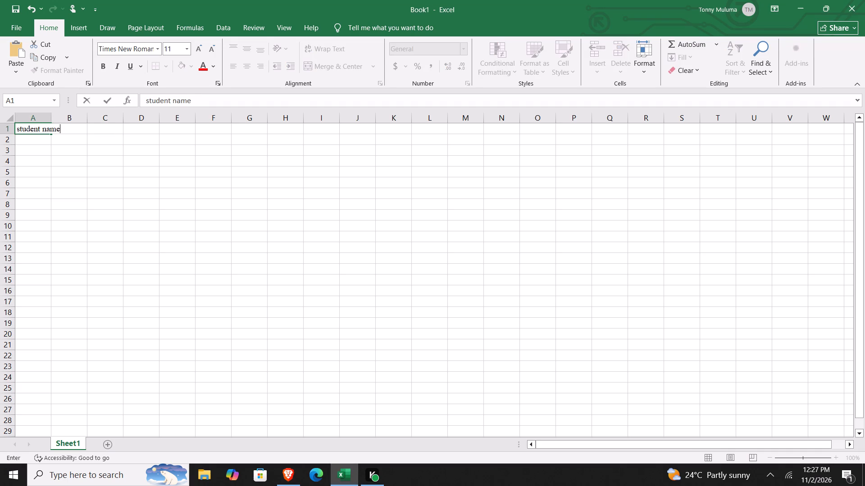
pyautogui.click(68, 129)
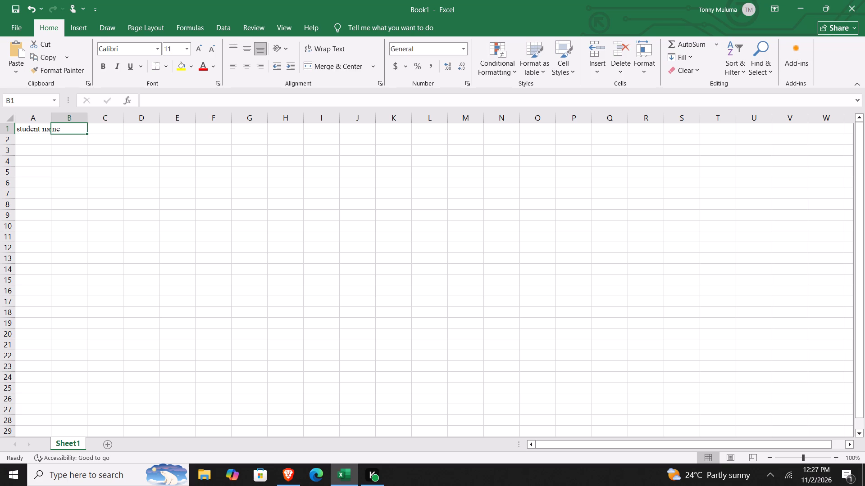
pyautogui.moveTo(49, 115); pyautogui.dragTo(66, 119)
# Enter the headings "Gender" in B1 and "Test (20)" in C1, checking them against the exam paper's Task 2 table.
pyautogui.click(81, 130)
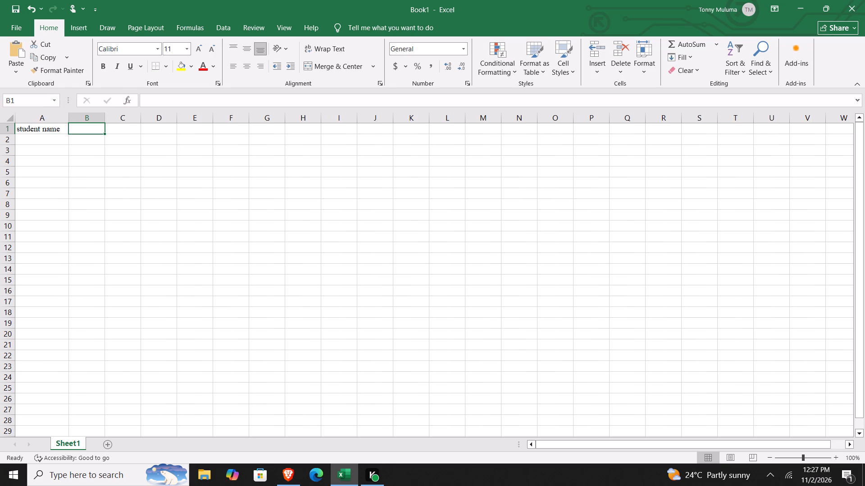
pyautogui.doubleClick(82, 130)
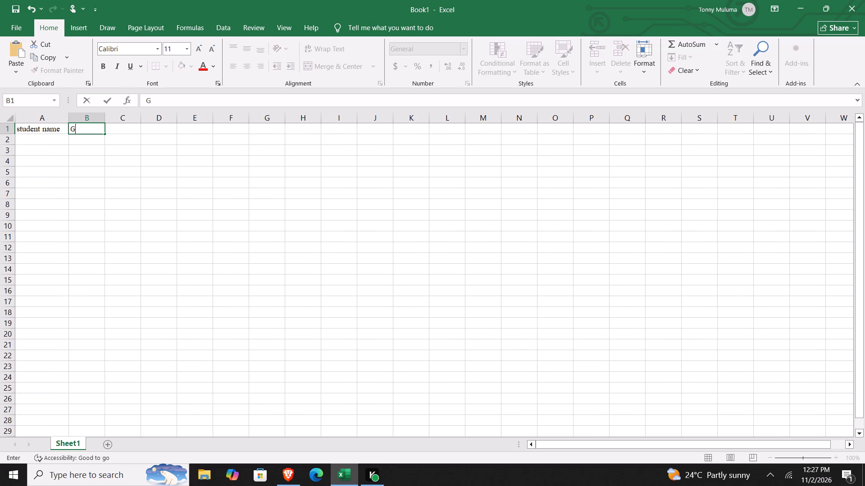
pyautogui.write('ender')
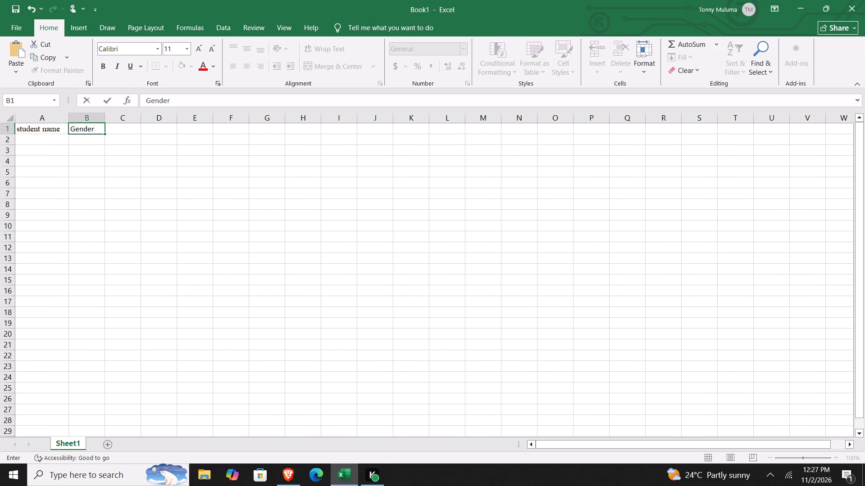
pyautogui.doubleClick(121, 128)
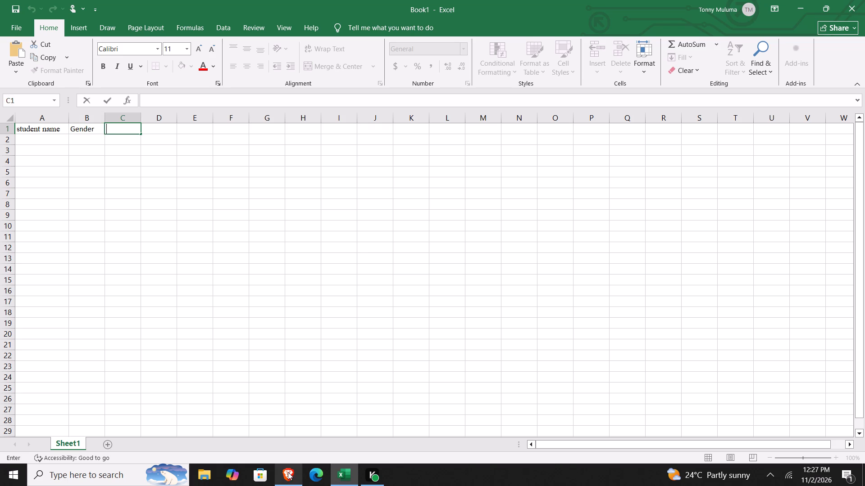
pyautogui.click(288, 477)
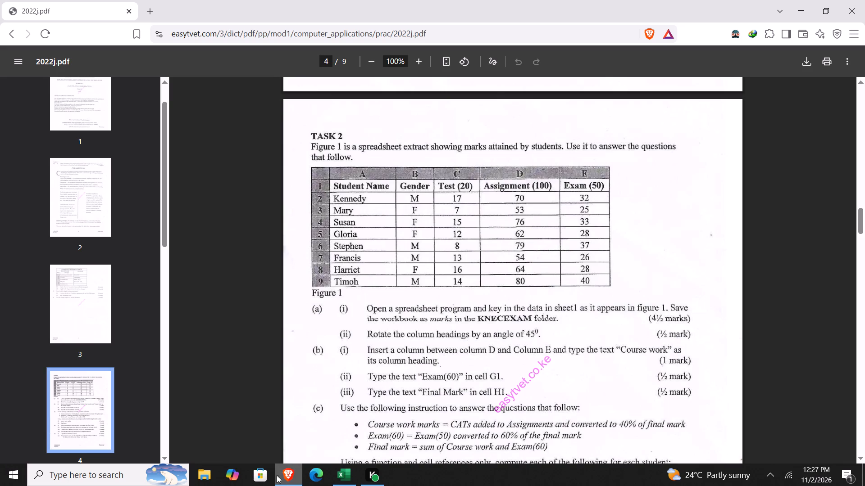
pyautogui.click(340, 477)
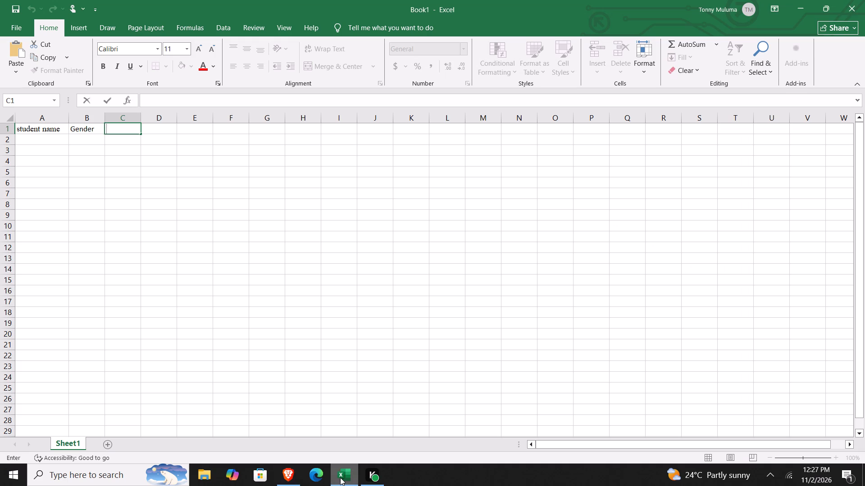
pyautogui.write('est *')
pyautogui.press('BackSpace')
pyautogui.hotkey('shift', '(')
pyautogui.write('20')
pyautogui.hotkey('shift', '(')
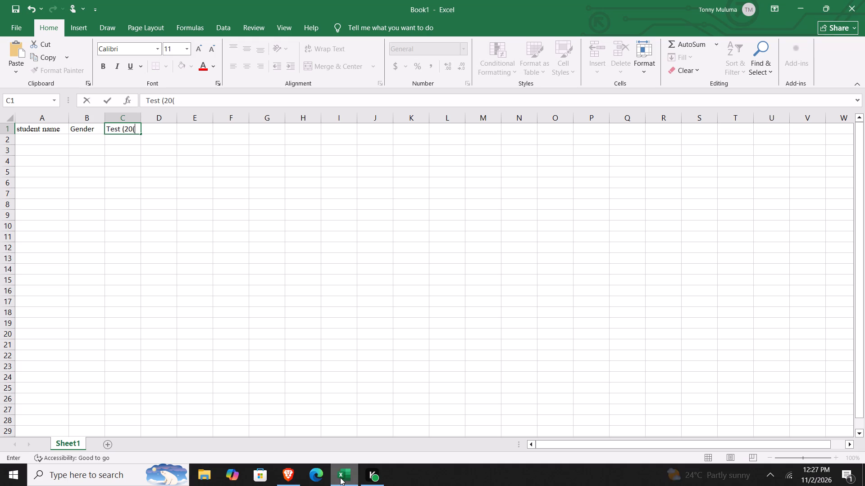
pyautogui.press('BackSpace')
pyautogui.hotkey('shift', ')')
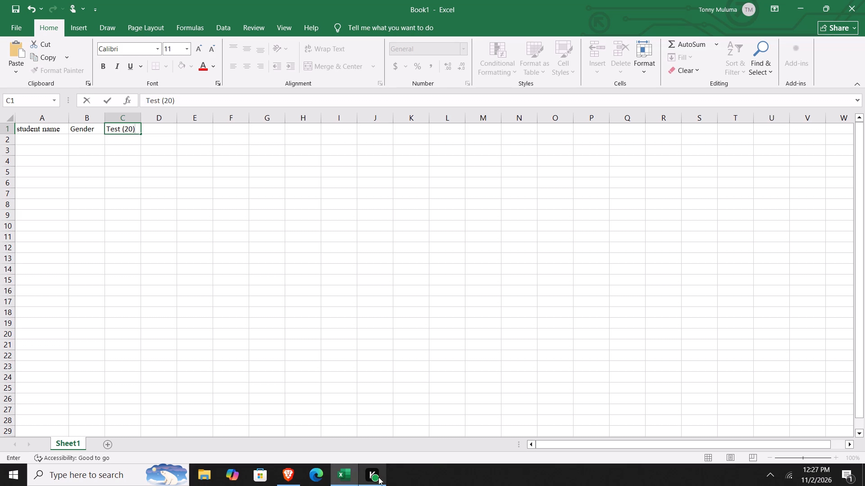
# Open cell D1 for editing and consult the Task 2 table in the browser for its column heading.
pyautogui.doubleClick(159, 133)
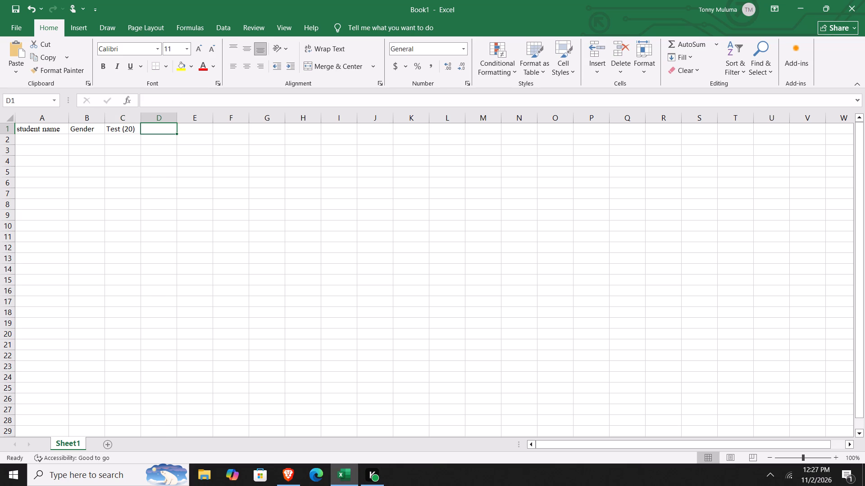
pyautogui.doubleClick(158, 128)
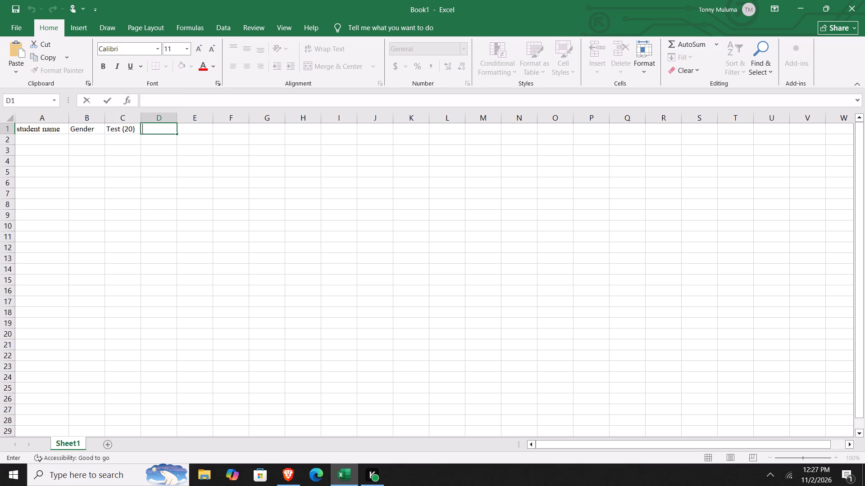
pyautogui.click(291, 475)
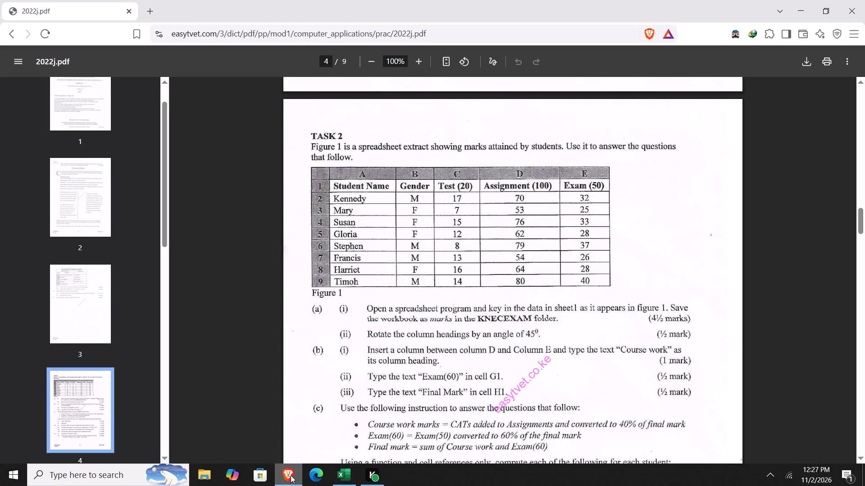
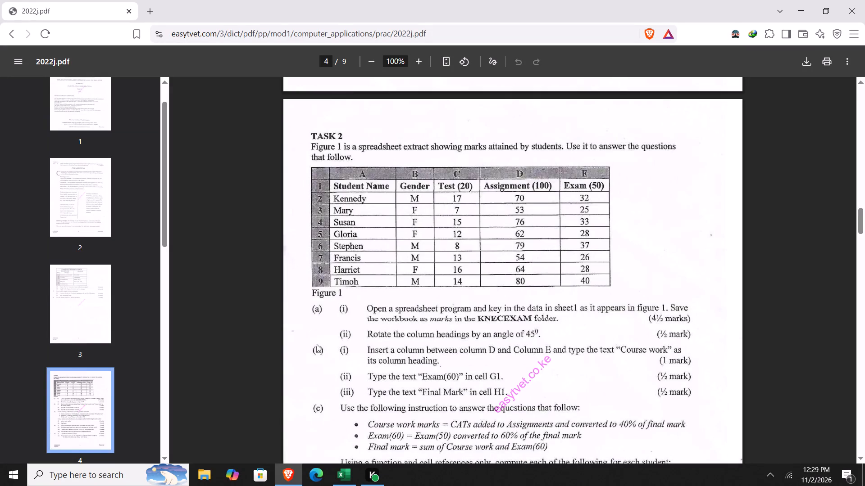
# Switch back to Excel and enter "Assignment" in cell D1, undoing any stray cell entry.
pyautogui.click(346, 475)
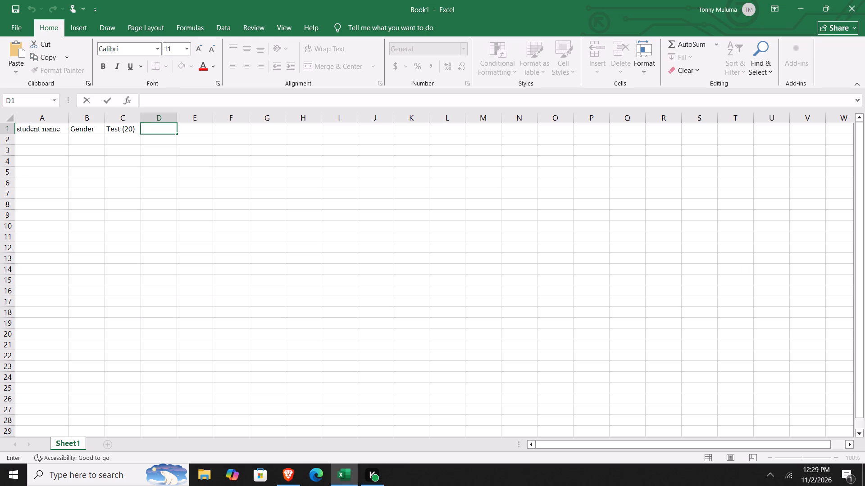
pyautogui.write('ssigne')
pyautogui.press('BackSpace')
pyautogui.write('ment')
pyautogui.press('space')
pyautogui.press('pagedown')
pyautogui.press('8')
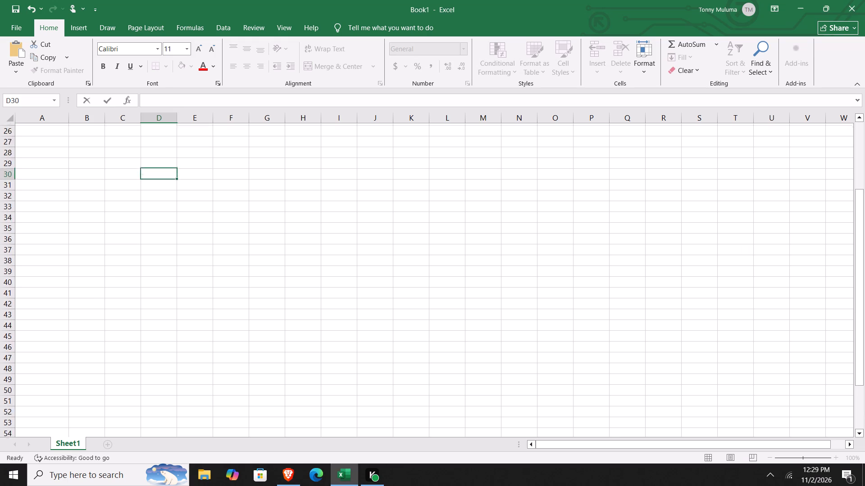
pyautogui.hotkey('ctrl', 'z')
pyautogui.scroll(3, 225, 153)
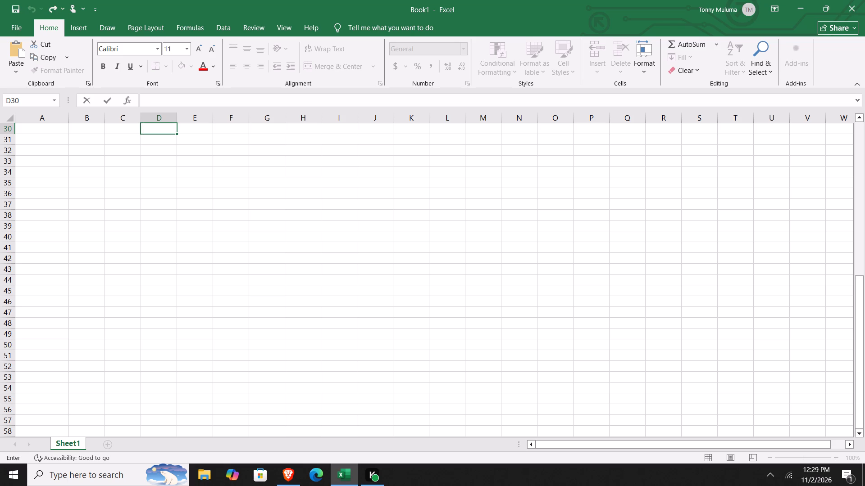
pyautogui.scroll(17, 225, 153)
pyautogui.doubleClick(192, 128)
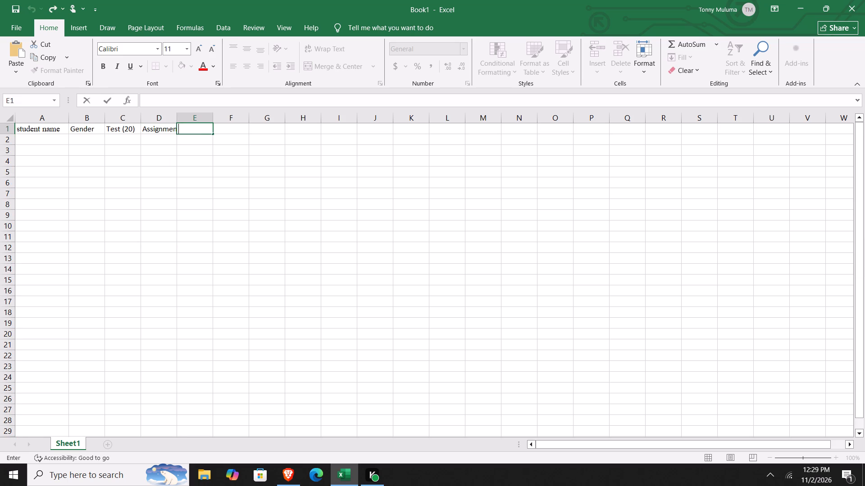
# Widen column D enough to fit the full assignment heading.
pyautogui.moveTo(176, 118); pyautogui.dragTo(186, 118)
pyautogui.click(166, 139)
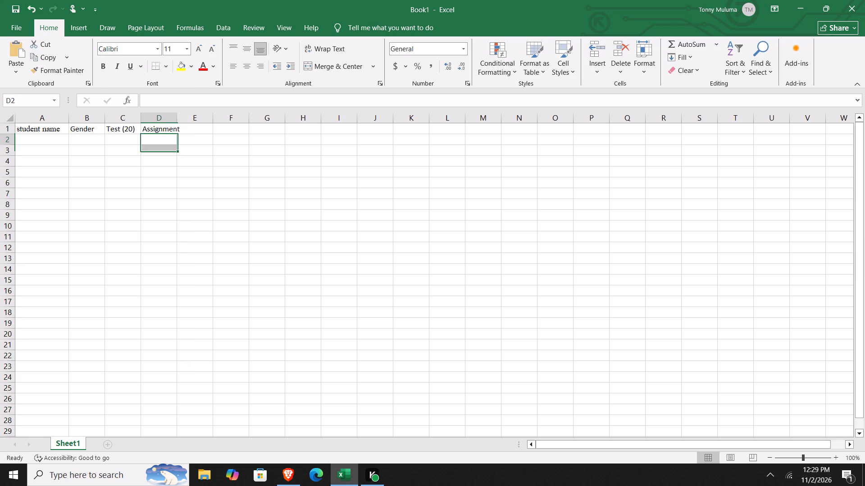
pyautogui.moveTo(177, 117); pyautogui.dragTo(193, 117)
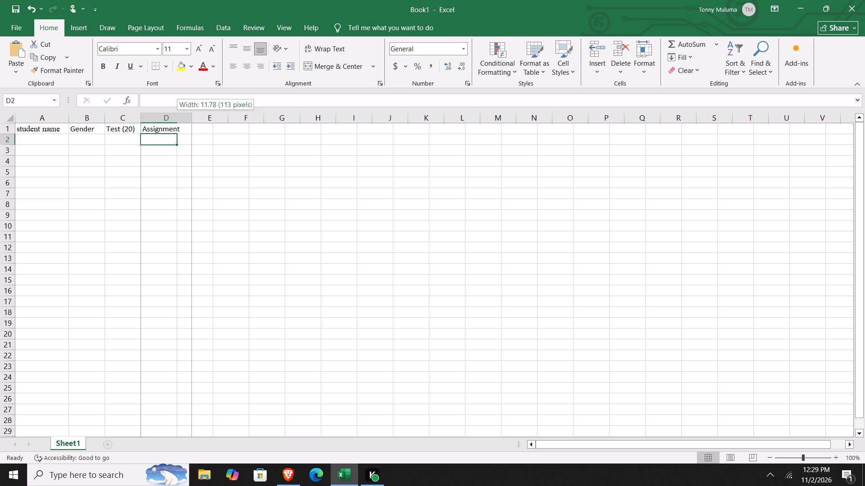
pyautogui.moveTo(193, 117); pyautogui.dragTo(202, 117)
# Complete the heading in cell D1 as "Assignment (100)", checking it against the exam paper's Task 2 table.
pyautogui.doubleClick(185, 130)
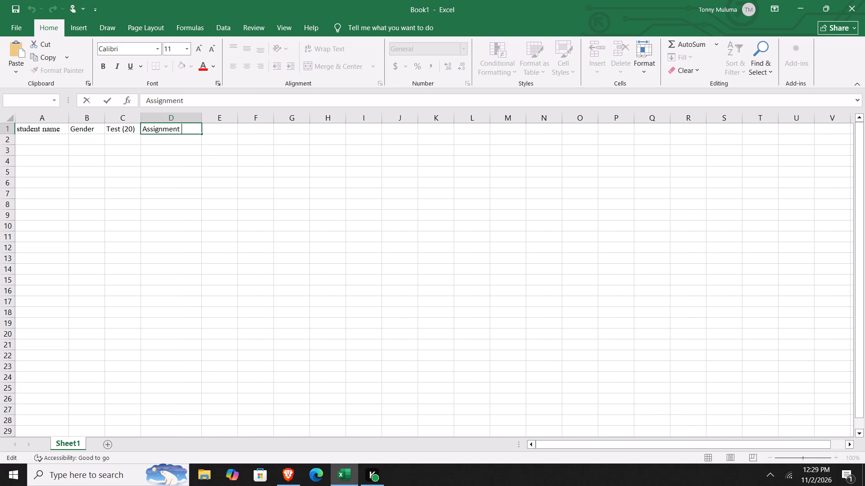
pyautogui.hotkey('shift', '*')
pyautogui.press('BackSpace')
pyautogui.hotkey('shift', '(')
pyautogui.click(281, 473)
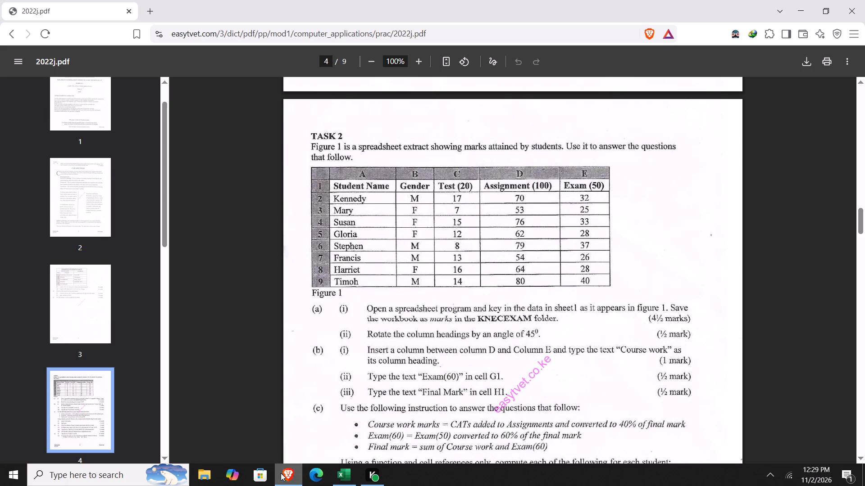
pyautogui.click(340, 478)
pyautogui.write('100(')
pyautogui.press('BackSpace')
pyautogui.hotkey('shift', ')')
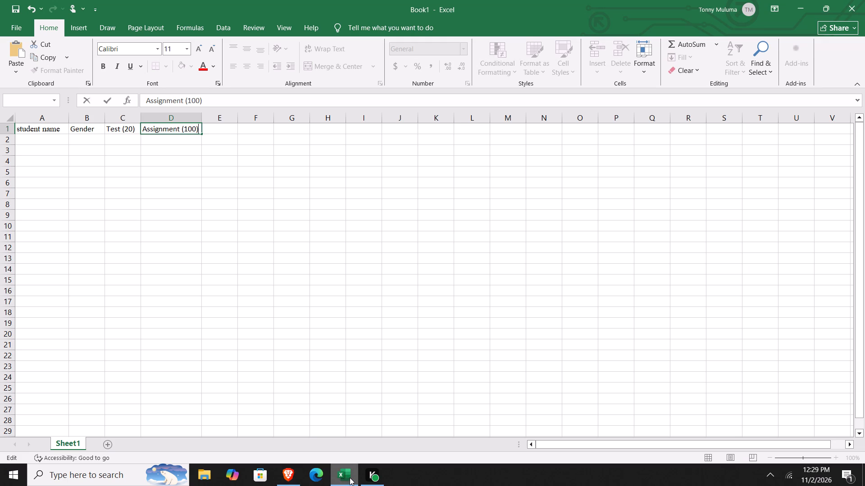
# Enter the heading "Exam (50)" in cell E1.
pyautogui.doubleClick(219, 132)
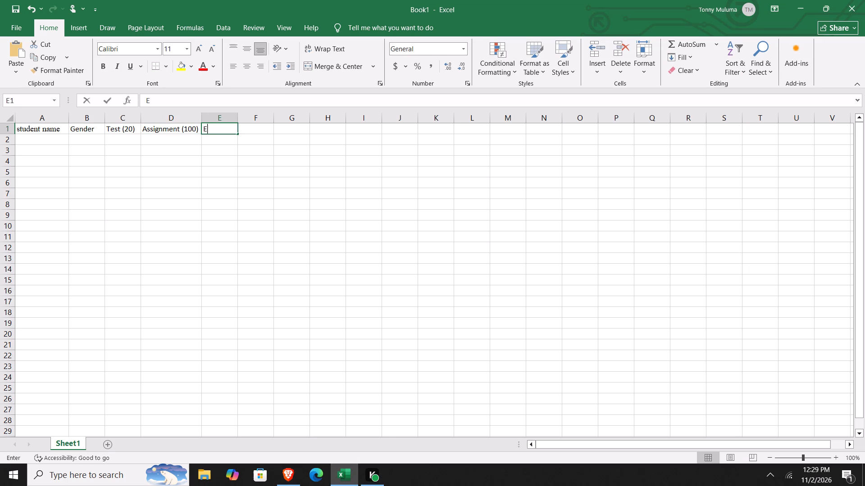
pyautogui.press('m')
pyautogui.write('am (')
pyautogui.write('50')
pyautogui.hotkey('shift', ')')
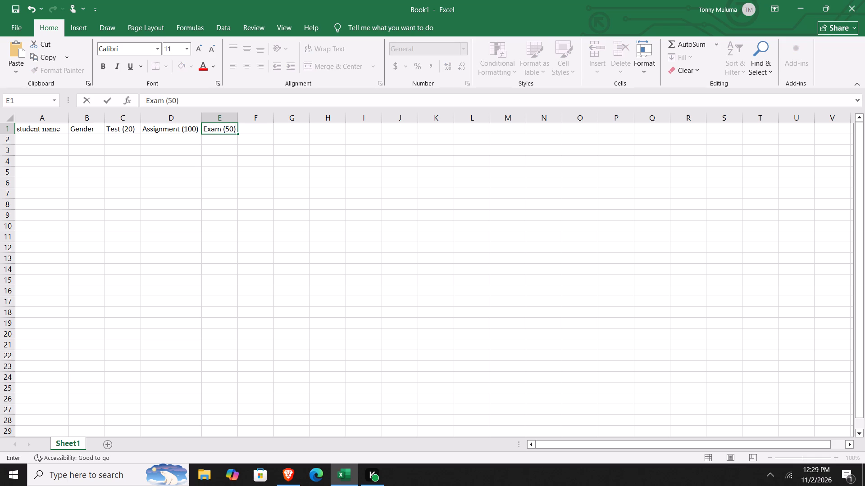
# Enter the student names "kennedy", "Mary" and "Susan" in cells A2 to A4, consulting the exam paper's table.
pyautogui.doubleClick(27, 140)
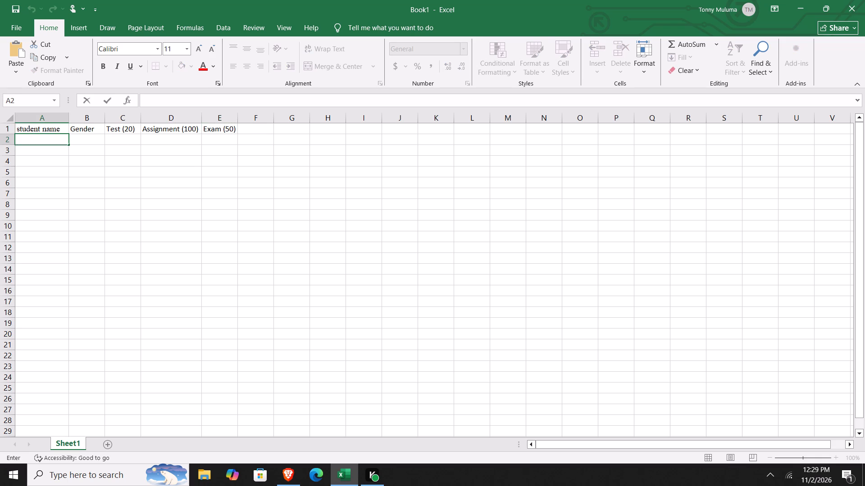
pyautogui.click(297, 483)
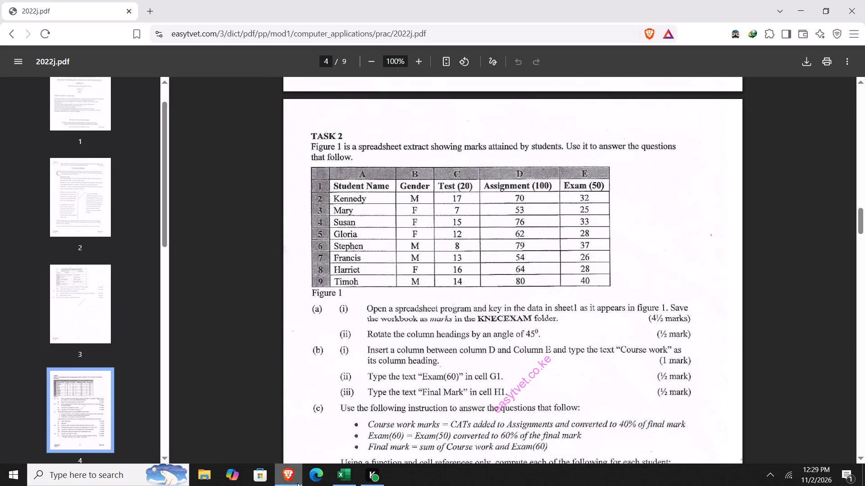
pyautogui.click(340, 478)
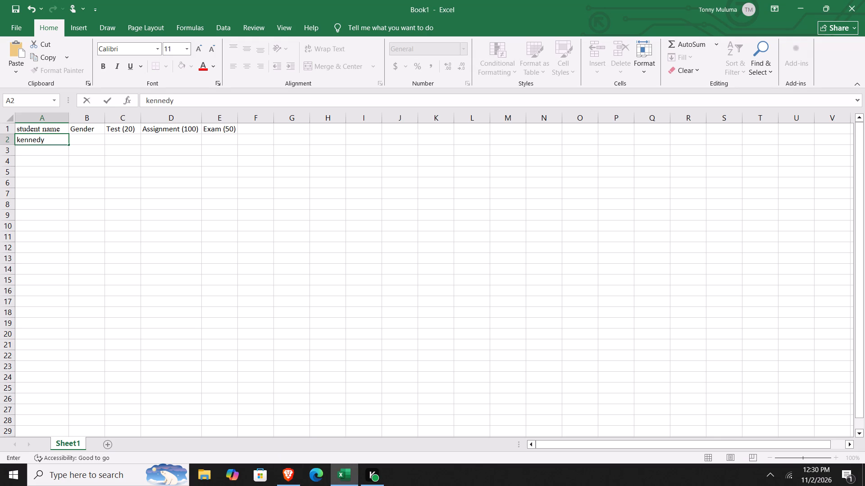
pyautogui.doubleClick(57, 153)
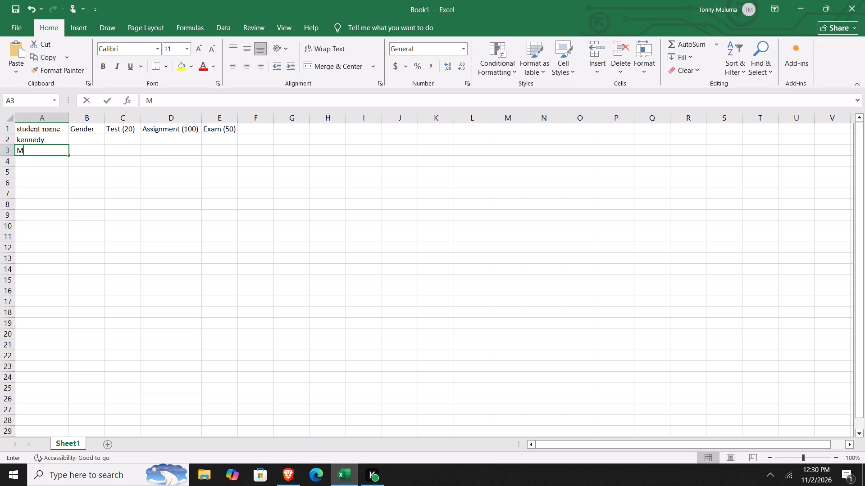
pyautogui.doubleClick(39, 161)
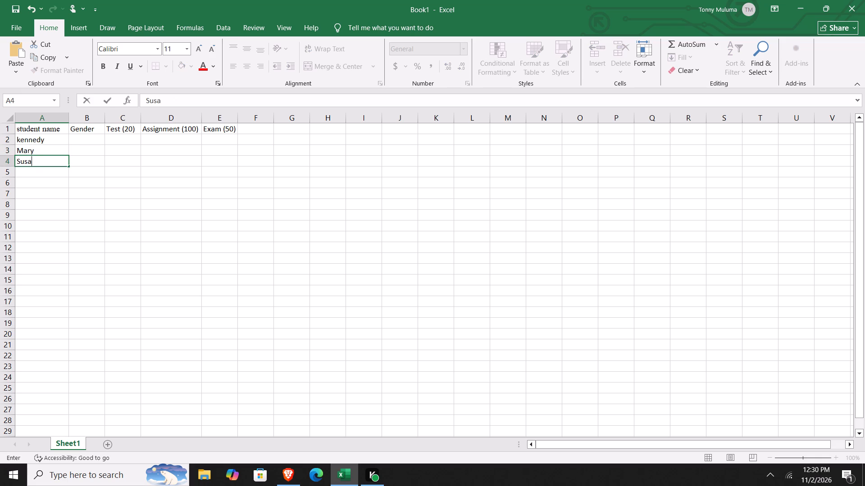
# Enter the student names "Gloria" in A5 and "Stephen" in A6, consulting the exam paper's table.
pyautogui.doubleClick(33, 172)
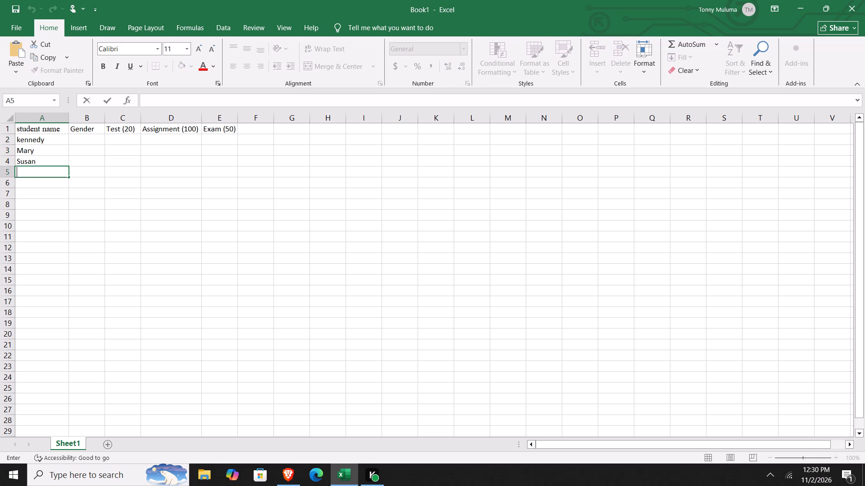
pyautogui.click(282, 476)
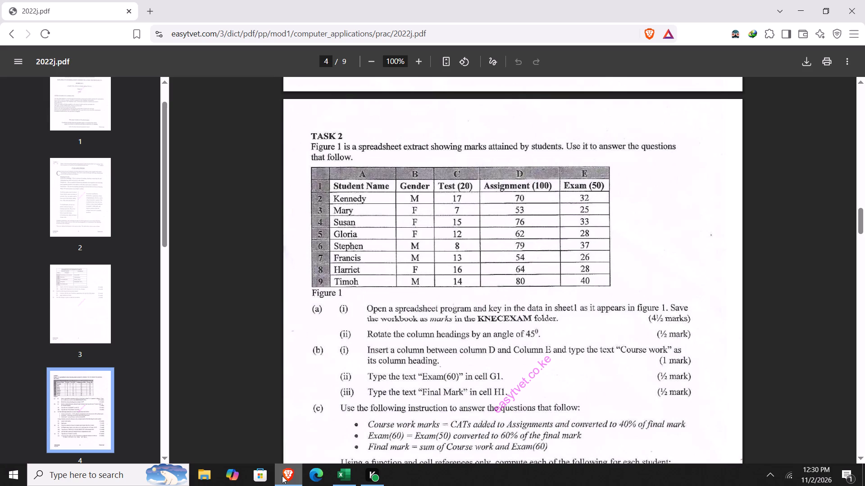
pyautogui.click(344, 478)
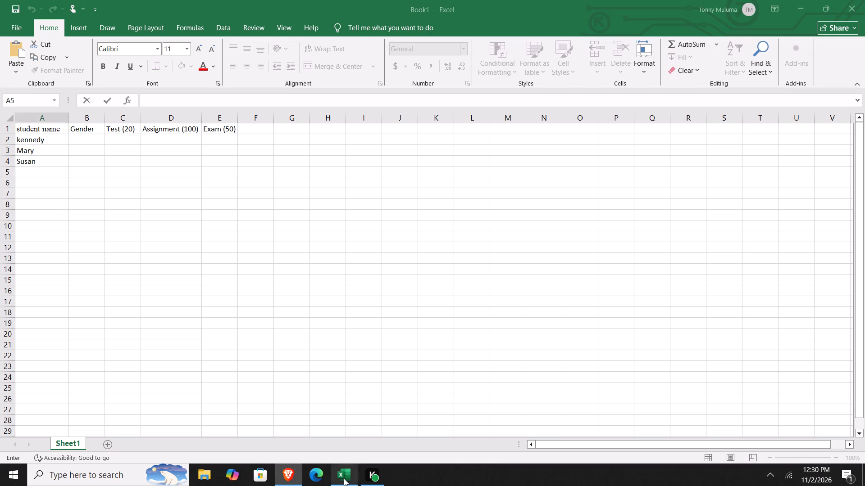
pyautogui.write('loria')
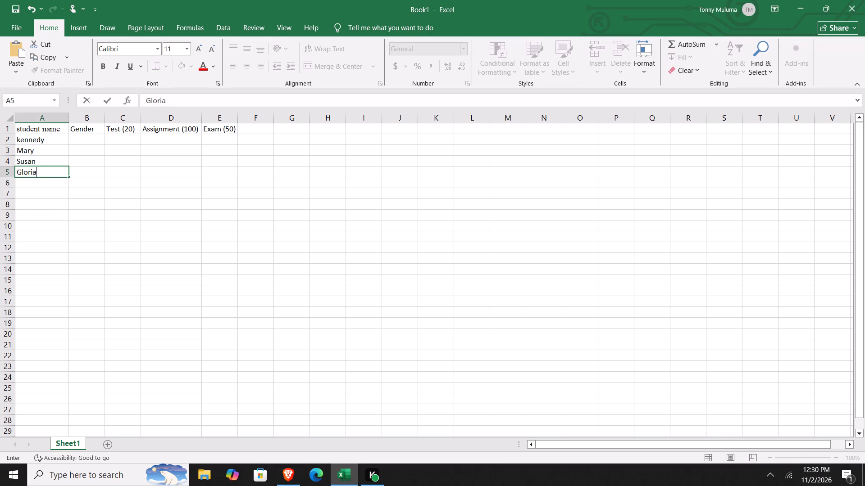
pyautogui.doubleClick(27, 185)
pyautogui.press('s')
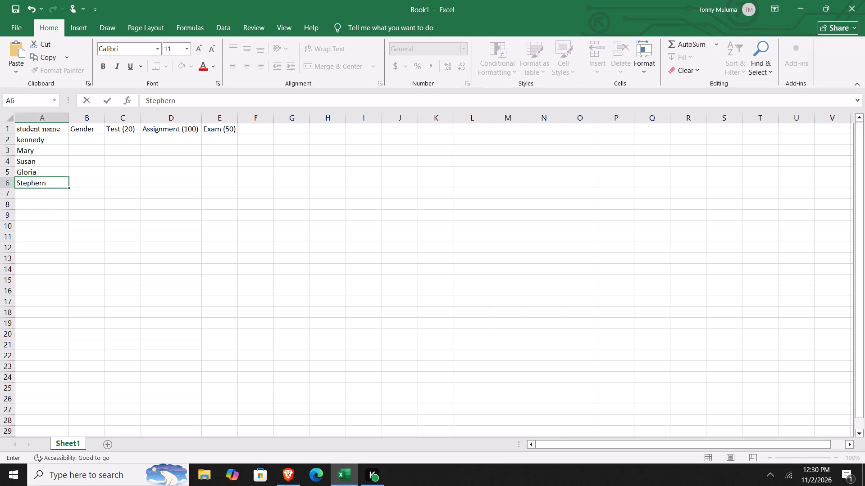
pyautogui.press('BackSpace')
pyautogui.press('BackSpace')
pyautogui.press('n')
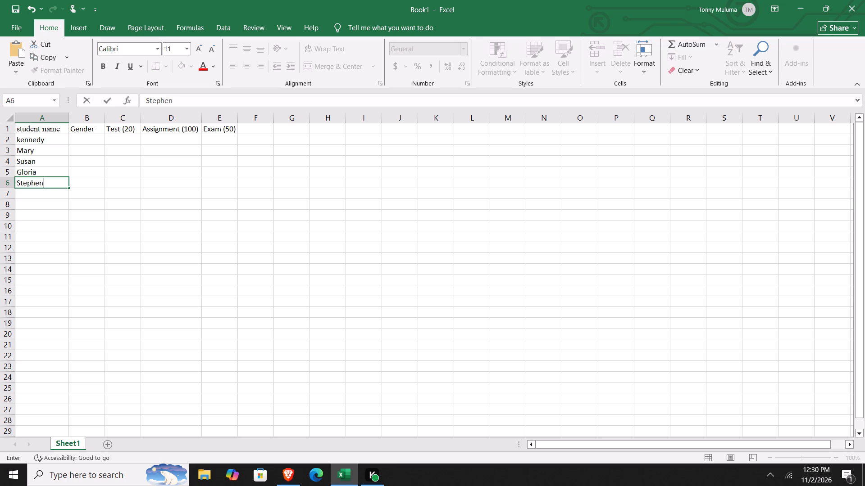
# Enter the student names "Francis", "Harriet" and "Timoh" in cells A7 to A9, consulting the exam paper's table.
pyautogui.doubleClick(28, 194)
pyautogui.click(283, 477)
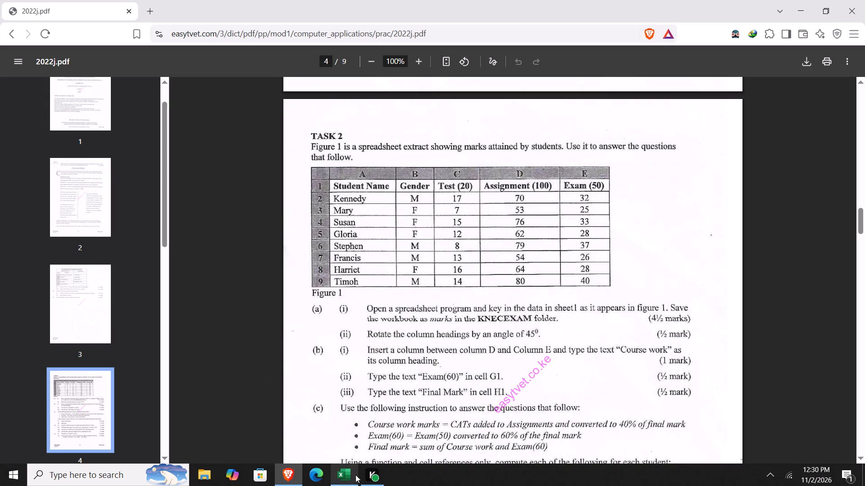
pyautogui.click(347, 479)
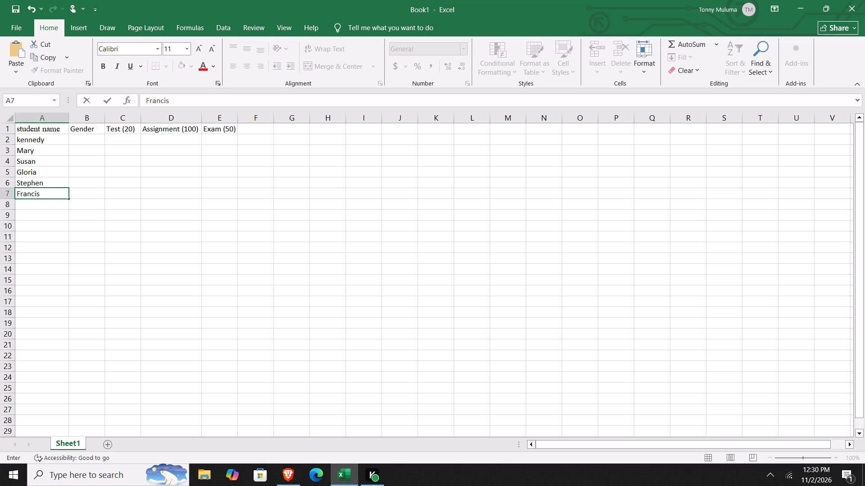
pyautogui.doubleClick(53, 208)
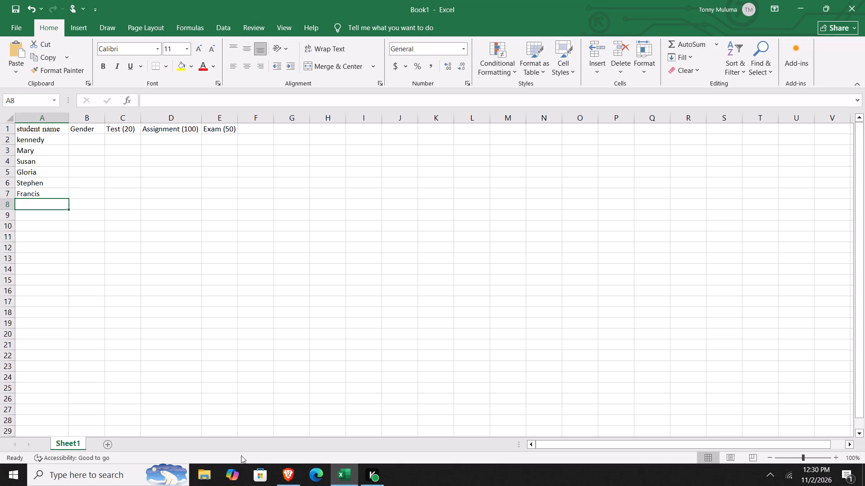
pyautogui.click(285, 481)
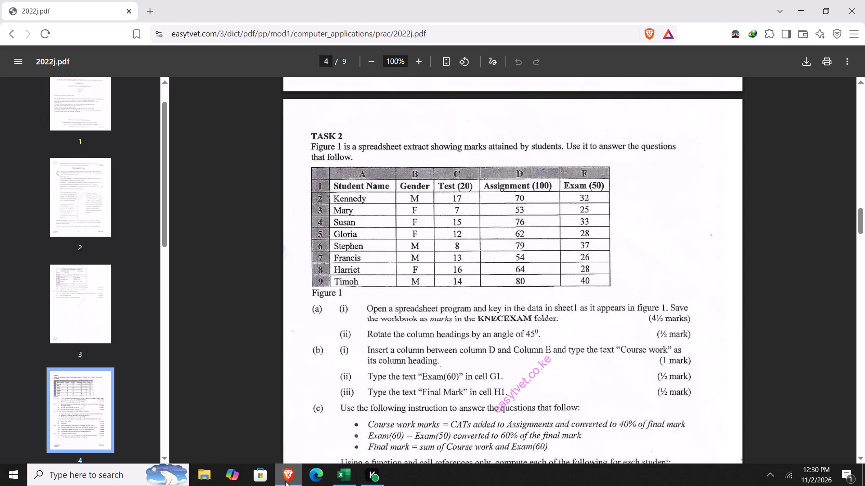
pyautogui.click(334, 477)
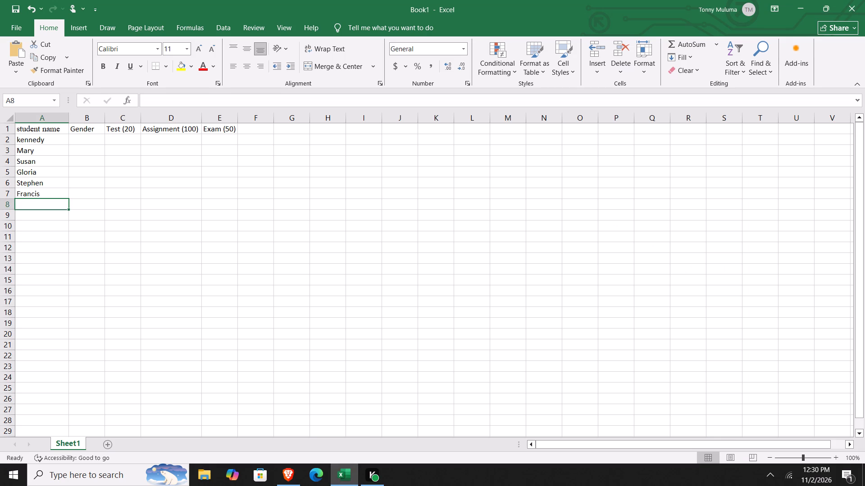
pyautogui.doubleClick(43, 205)
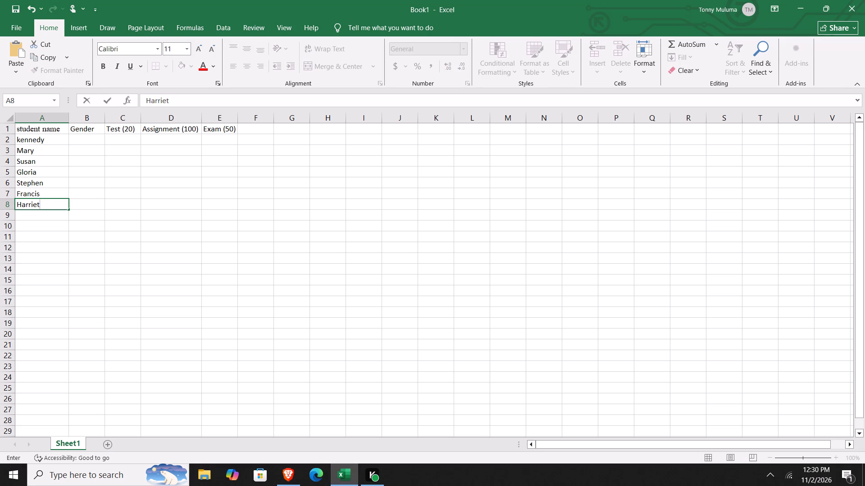
pyautogui.doubleClick(39, 215)
pyautogui.write('imoh')
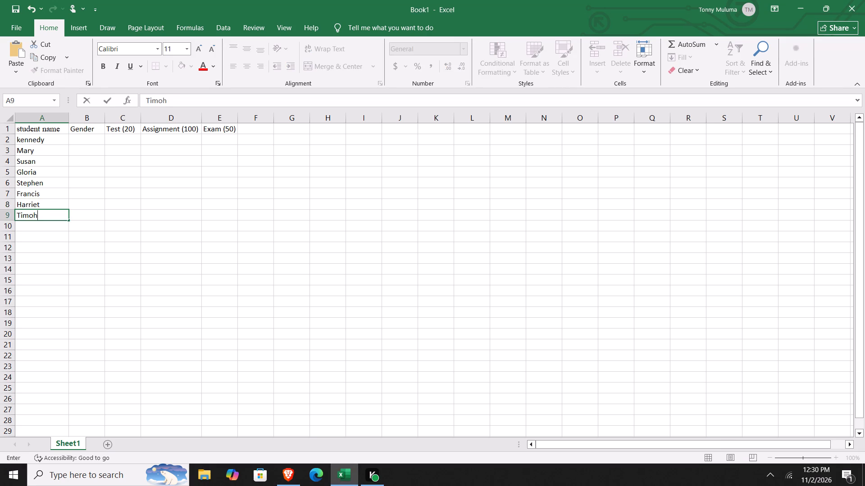
pyautogui.doubleClick(38, 233)
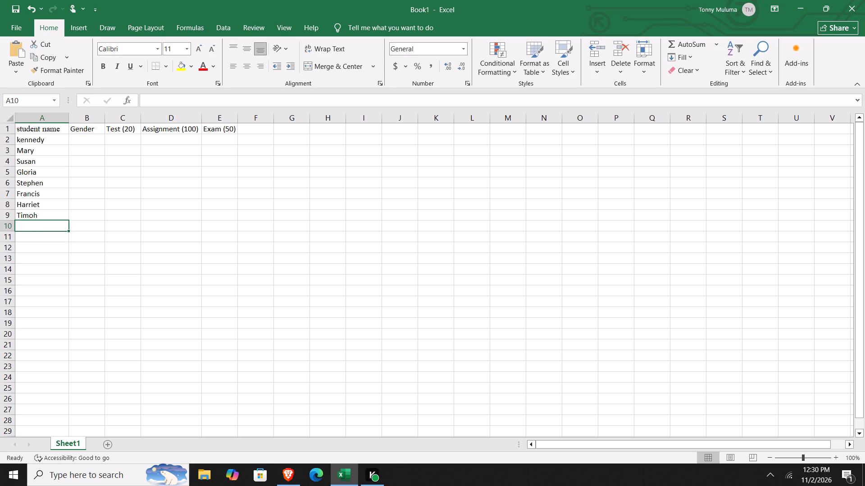
pyautogui.doubleClick(38, 229)
pyautogui.click(35, 235)
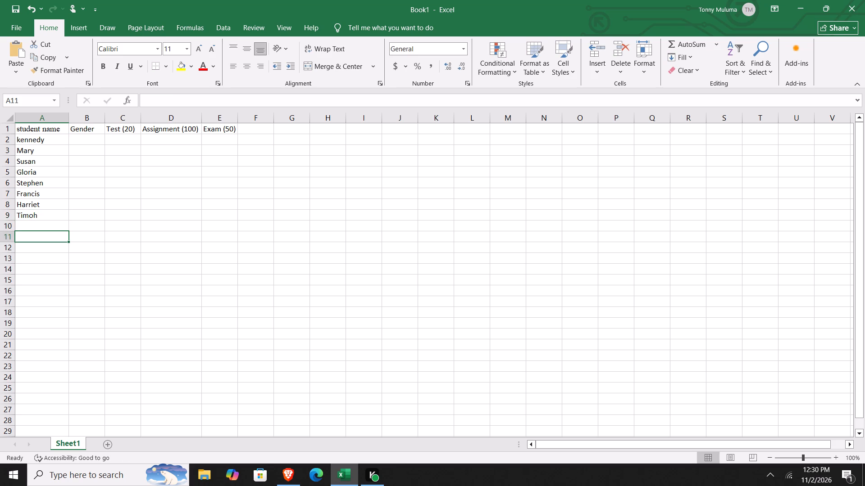
# Enter the genders M, F, F and F in cells B2 to B5, consulting the exam paper's table.
pyautogui.click(288, 485)
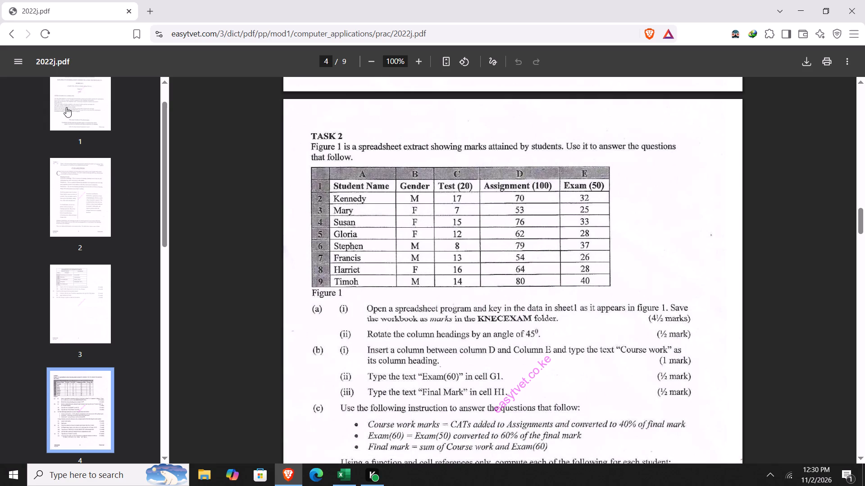
pyautogui.click(341, 477)
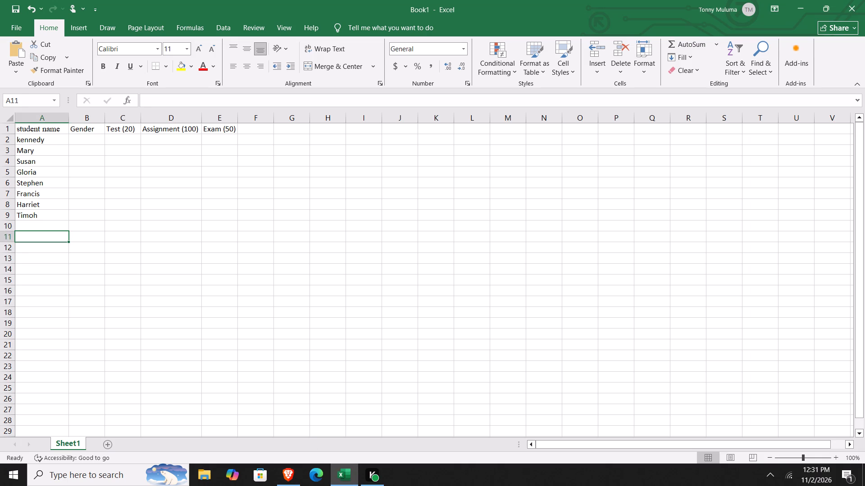
pyautogui.doubleClick(79, 139)
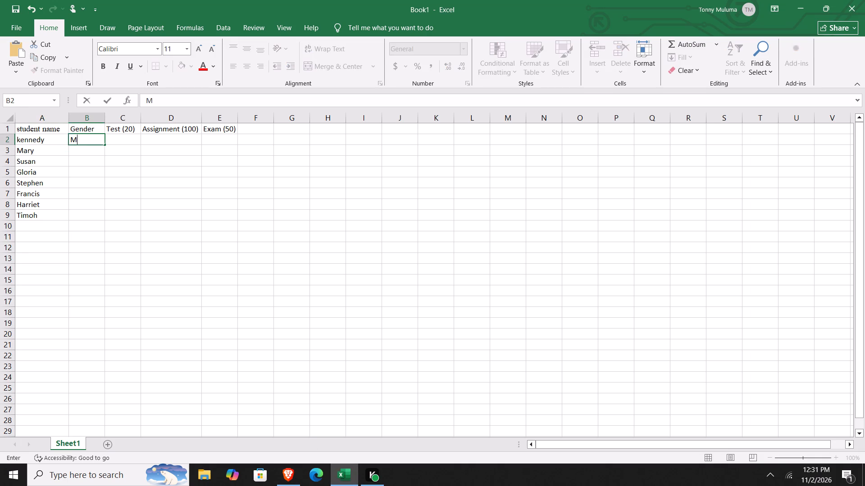
pyautogui.click(78, 152)
pyautogui.press('f')
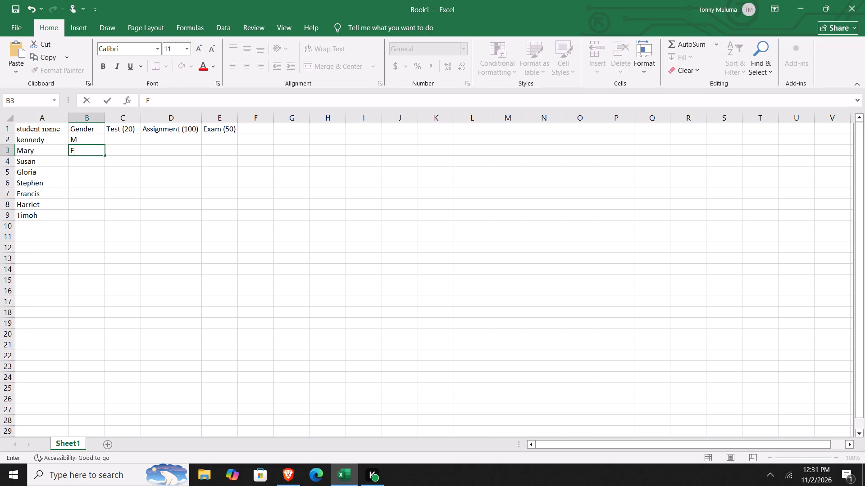
pyautogui.click(80, 162)
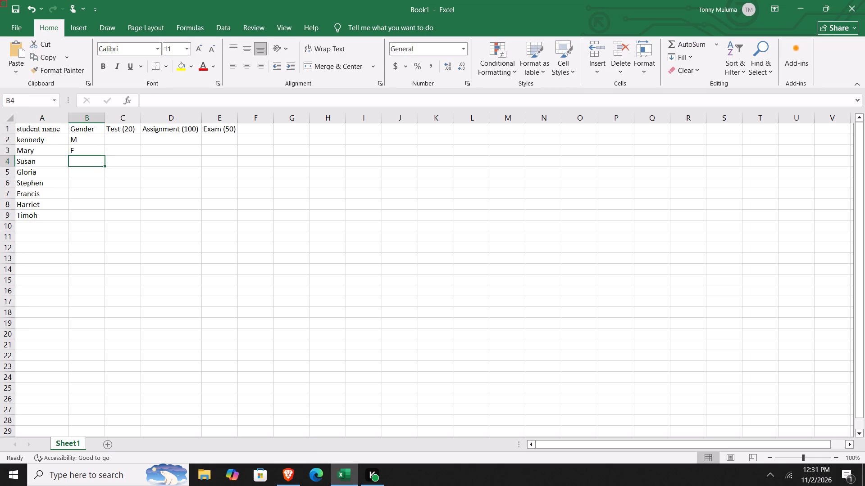
pyautogui.press('f')
pyautogui.click(79, 171)
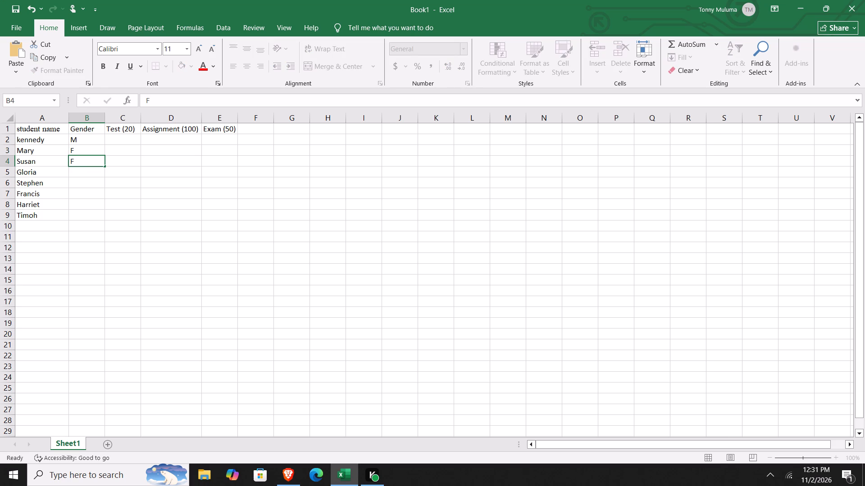
pyautogui.press('f')
# Enter the genders M, M, F and M in cells B6 to B9 for Stephen, Francis, Harriet and Timoh.
pyautogui.click(79, 183)
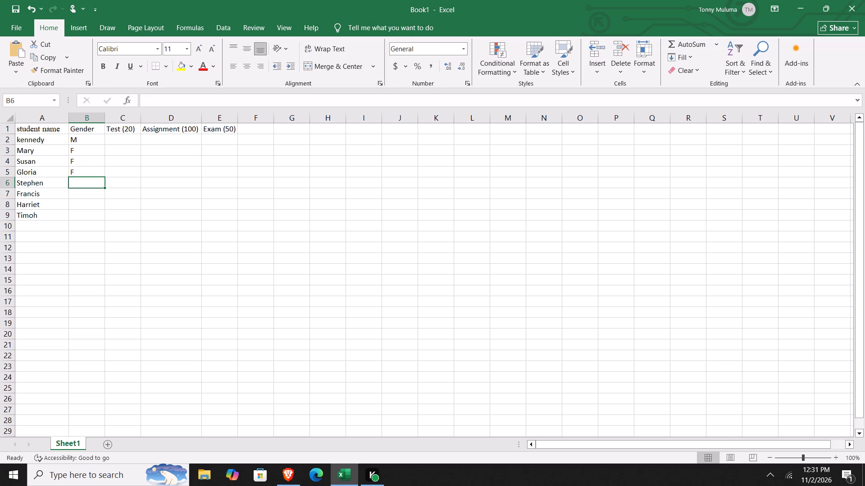
pyautogui.press('m')
pyautogui.click(78, 194)
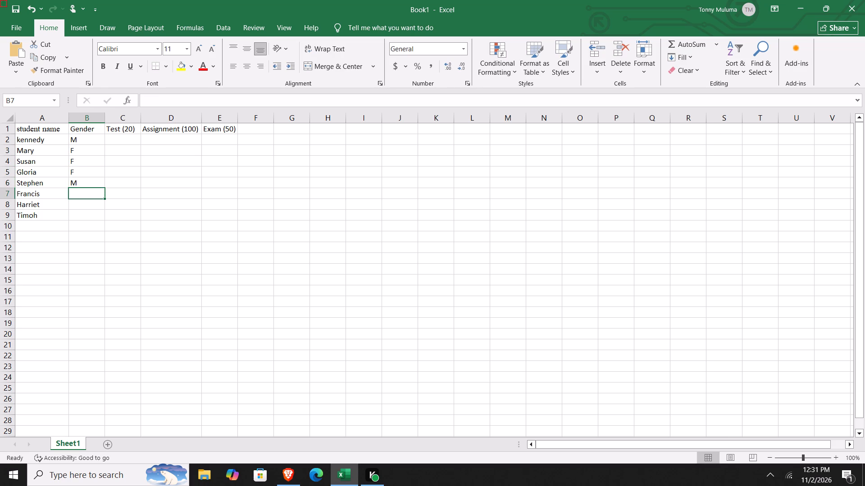
pyautogui.press('m')
pyautogui.click(74, 205)
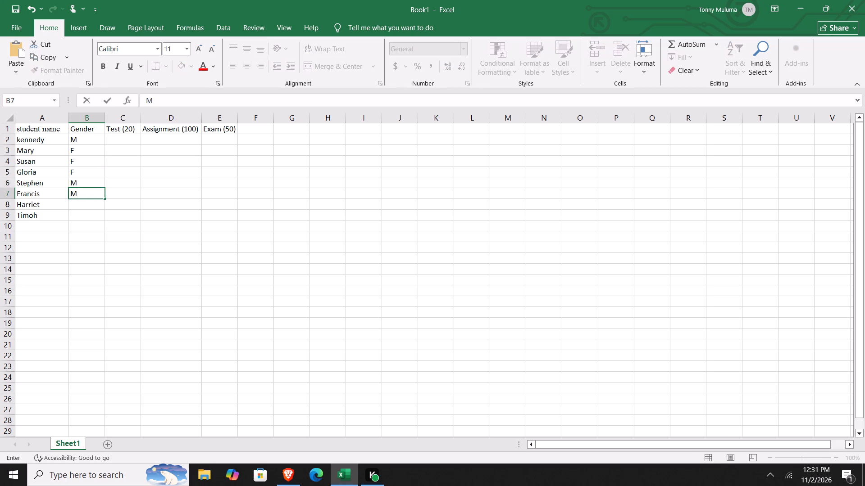
pyautogui.press('f')
pyautogui.click(76, 215)
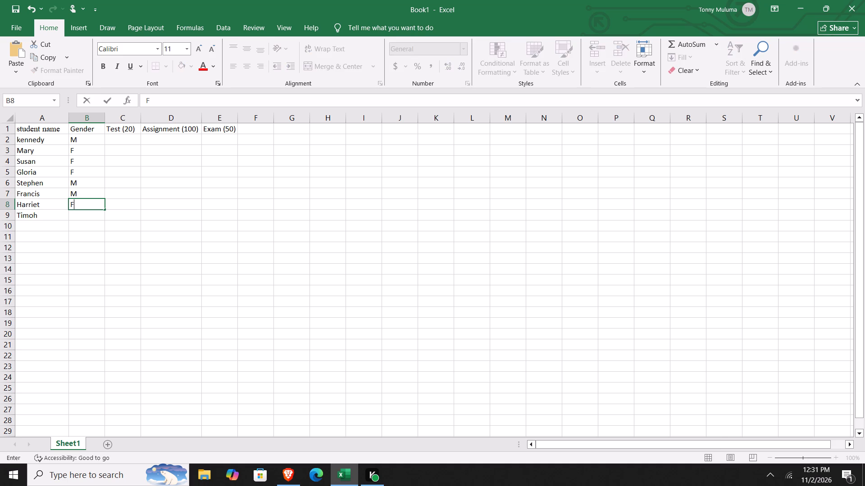
pyautogui.press('m')
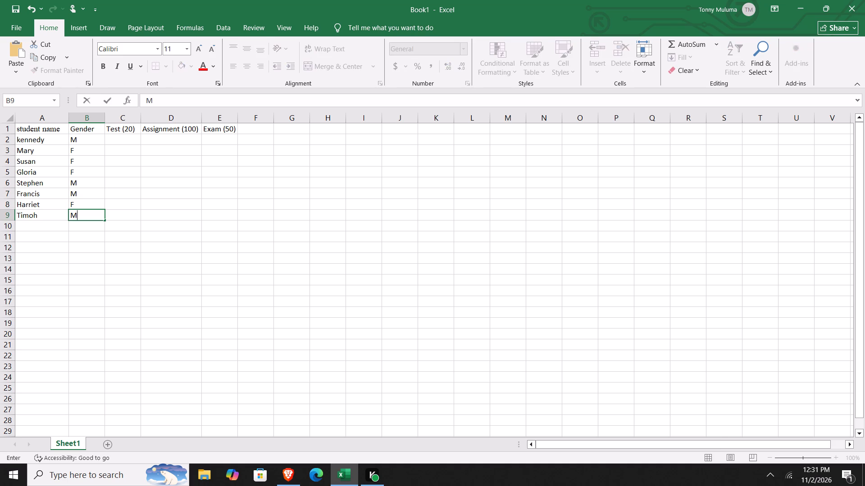
# Enter the Test (20) marks 17, 7 and 15 in cells C2 to C4, consulting the exam paper's table.
pyautogui.click(116, 140)
pyautogui.doubleClick(116, 140)
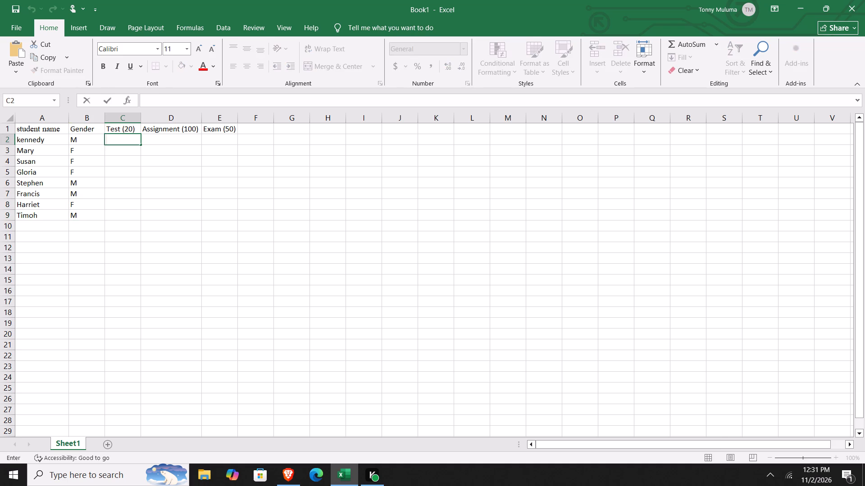
pyautogui.click(296, 478)
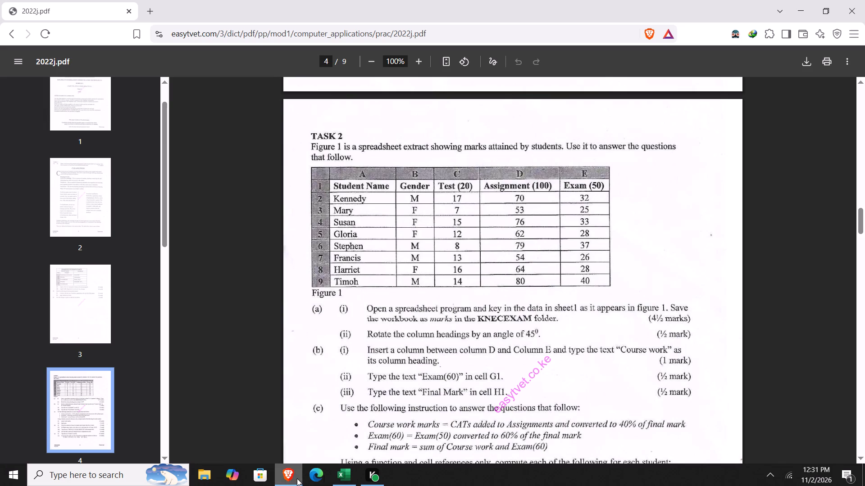
pyautogui.click(338, 481)
pyautogui.write('17')
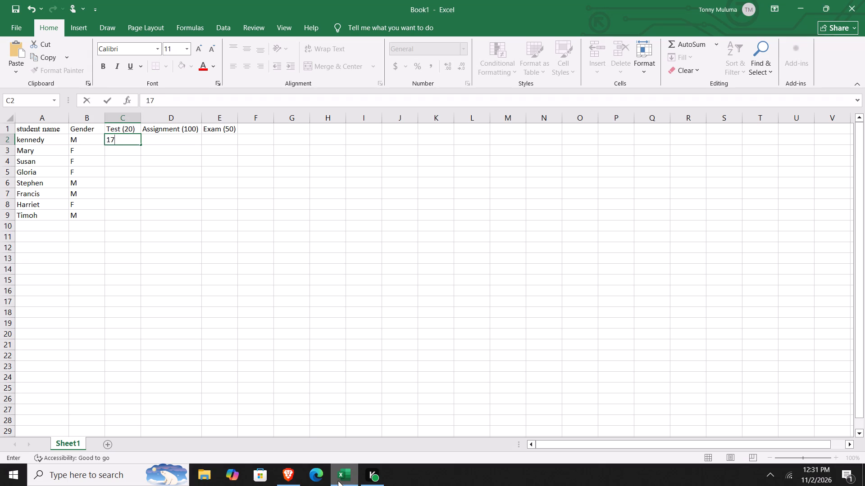
pyautogui.press('Left')
pyautogui.press('Right')
pyautogui.press('Down')
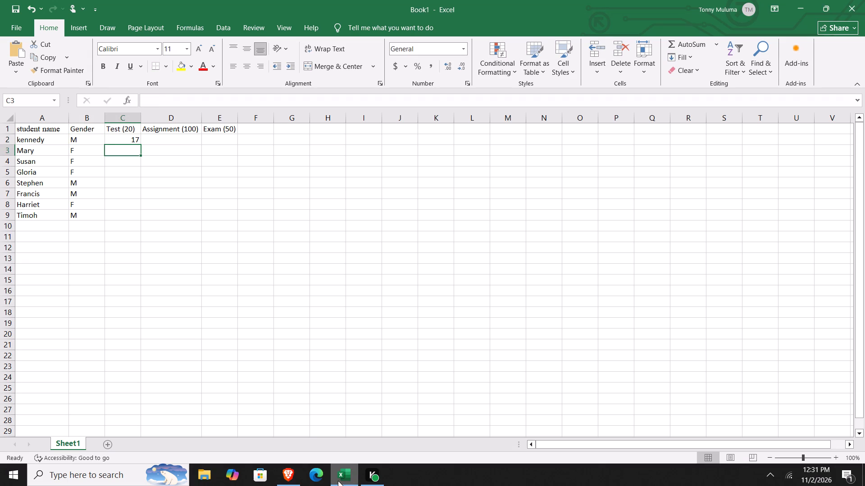
pyautogui.press('7')
pyautogui.press('Down')
pyautogui.write('15')
pyautogui.press('Down')
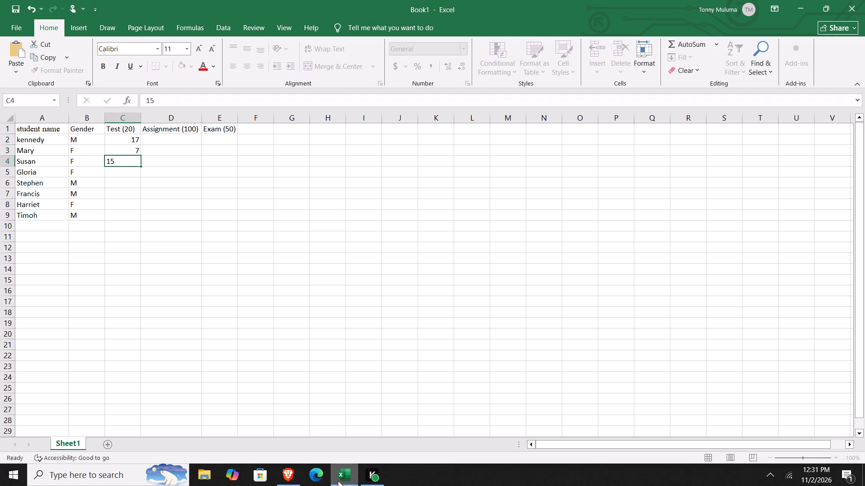
# Enter the Test (20) marks 12, 8 and 13 in cells C5 to C7, consulting the exam paper's table.
pyautogui.click(282, 478)
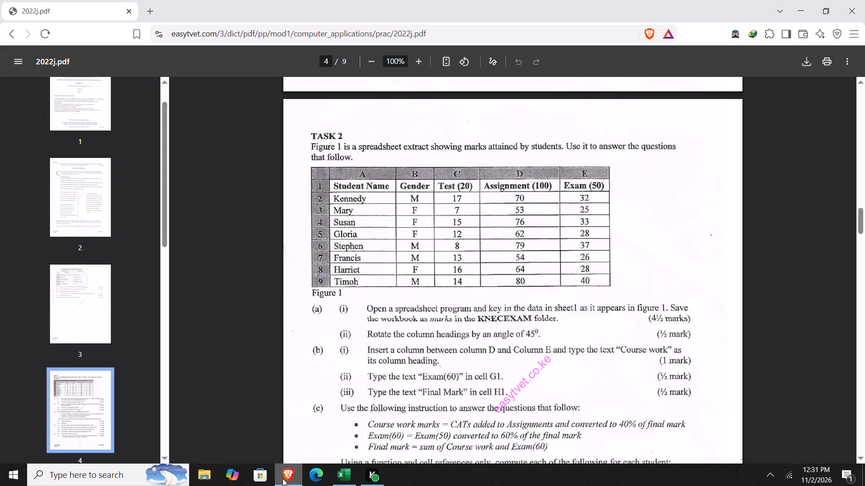
pyautogui.click(340, 477)
pyautogui.write('12')
pyautogui.press('Down')
pyautogui.press('8')
pyautogui.press('Down')
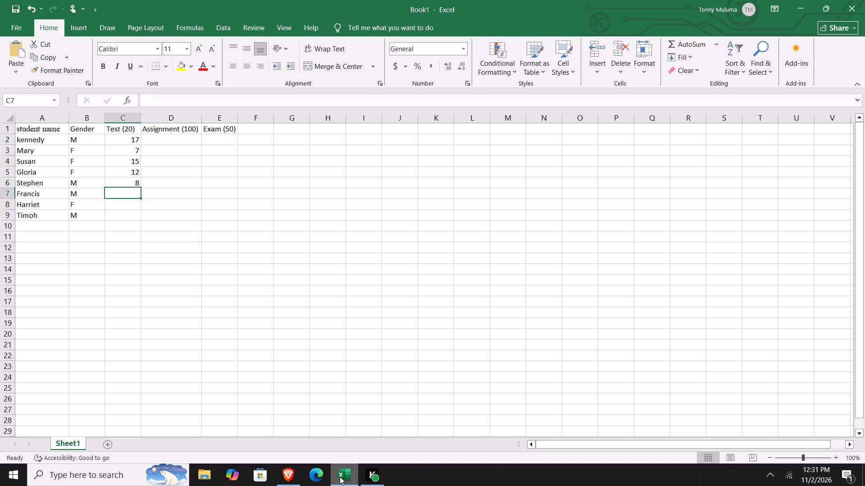
pyautogui.write('13')
pyautogui.press('Down')
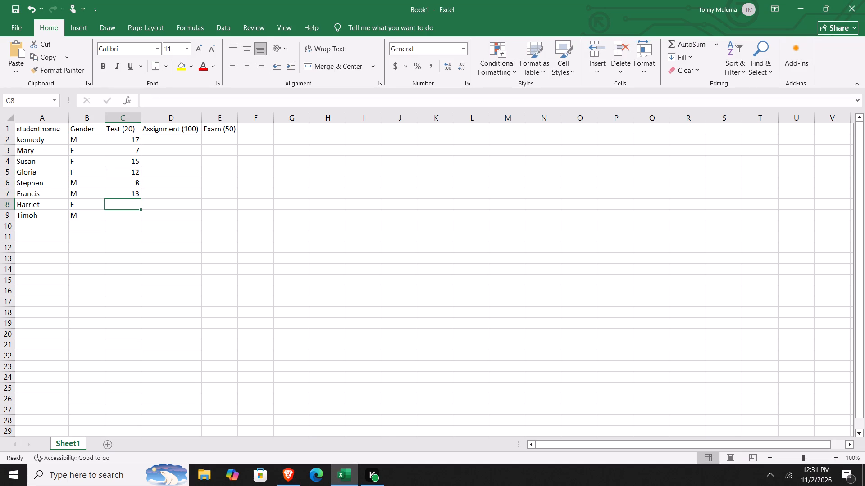
# Enter the Test (20) marks 16 in C8 and 14 in C9, consulting the exam paper's table.
pyautogui.click(286, 469)
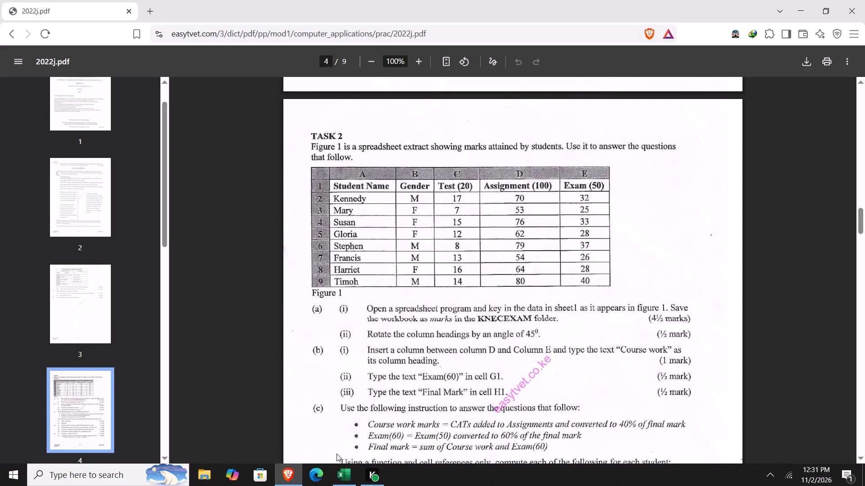
pyautogui.click(346, 470)
pyautogui.write('16')
pyautogui.press('Down')
pyautogui.write('14')
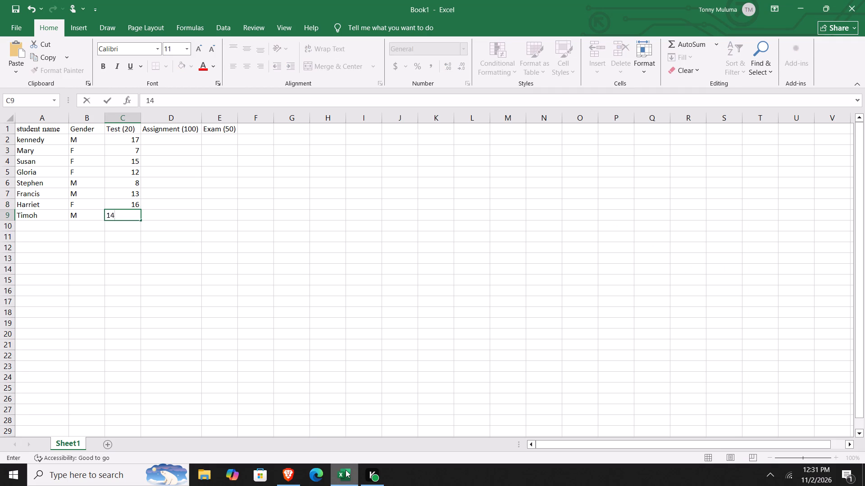
# Enter the Assignment (100) marks 70 in D2 and 53 in D3, consulting the exam paper's table.
pyautogui.click(173, 140)
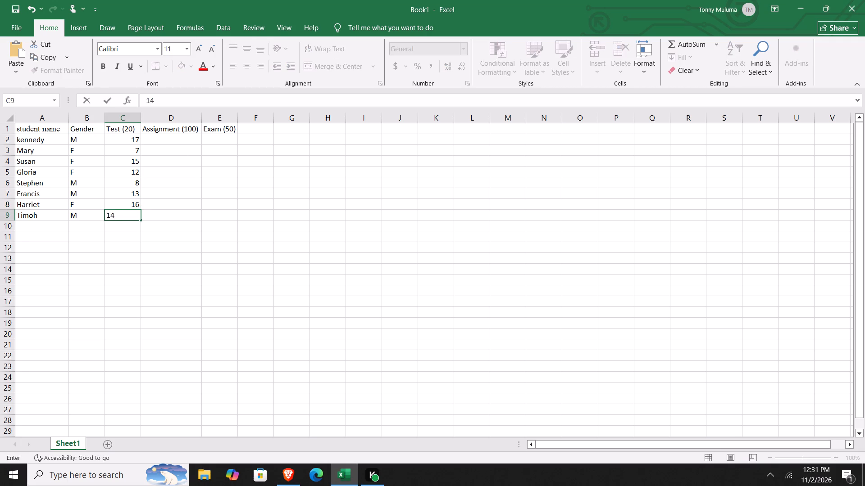
pyautogui.doubleClick(173, 140)
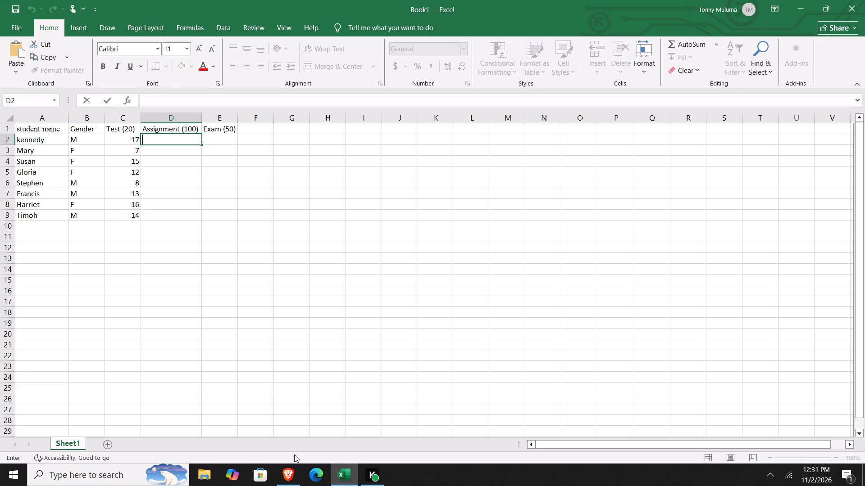
pyautogui.click(287, 482)
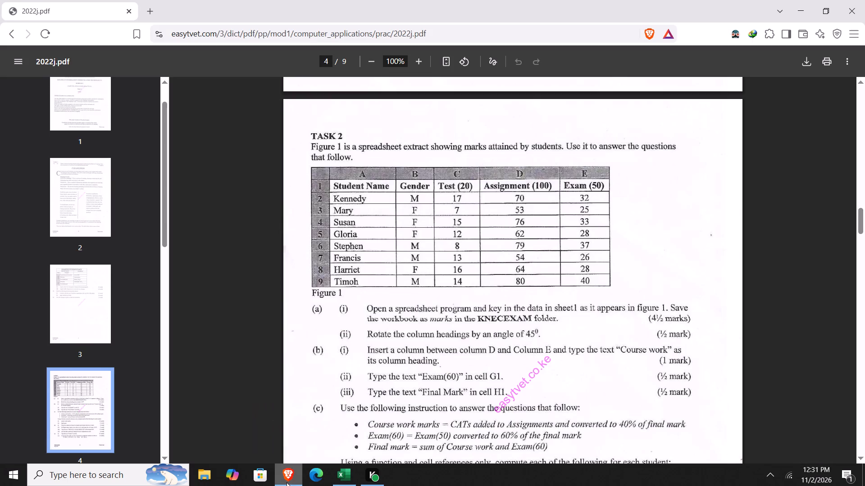
pyautogui.click(341, 484)
pyautogui.write('70')
pyautogui.press('Down')
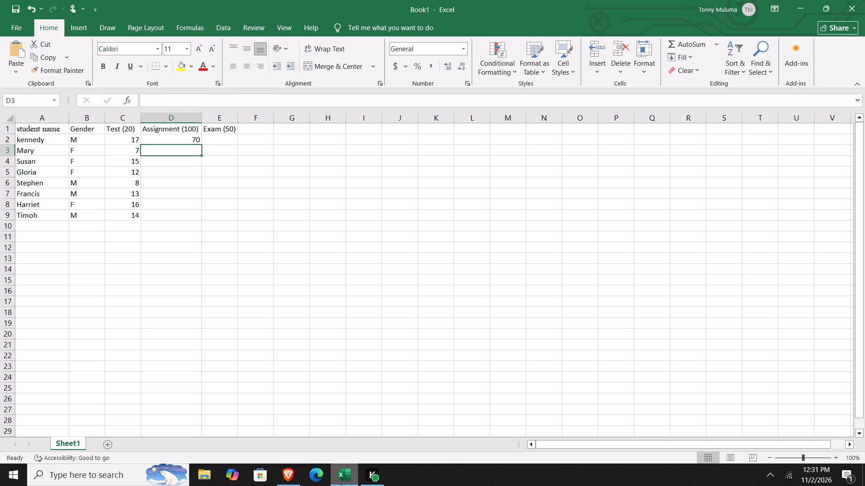
pyautogui.write('53')
pyautogui.press('Down')
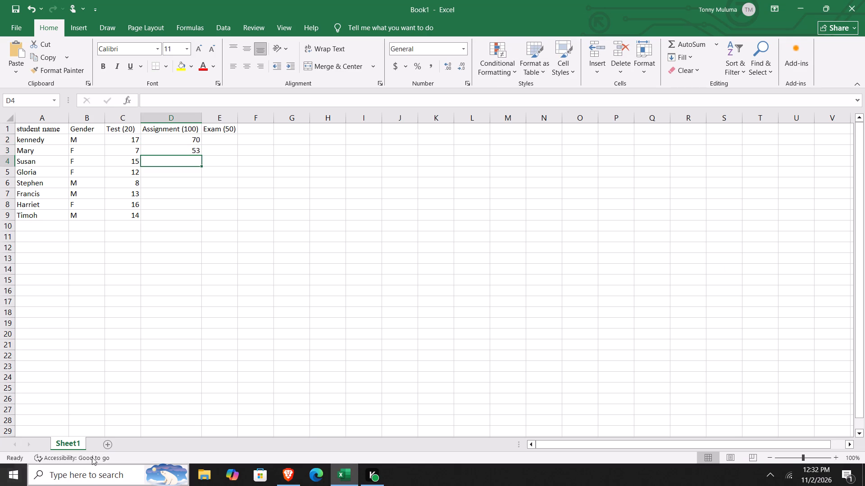
# Enter the Assignment (100) marks 76 in D4 and 62 in D5, consulting the exam paper's table.
pyautogui.click(284, 477)
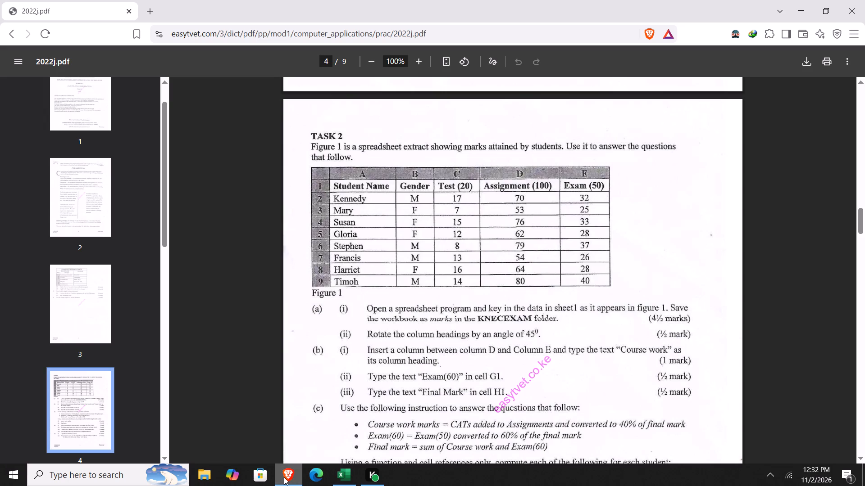
pyautogui.click(348, 477)
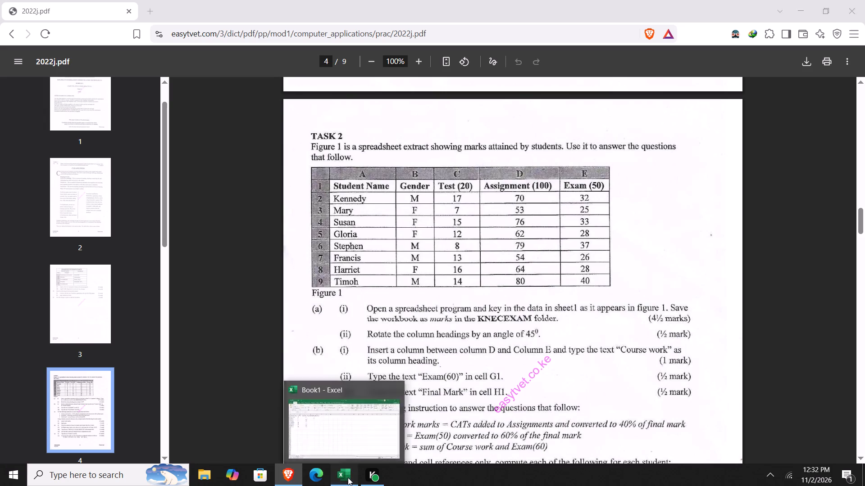
pyautogui.write('76')
pyautogui.press('Down')
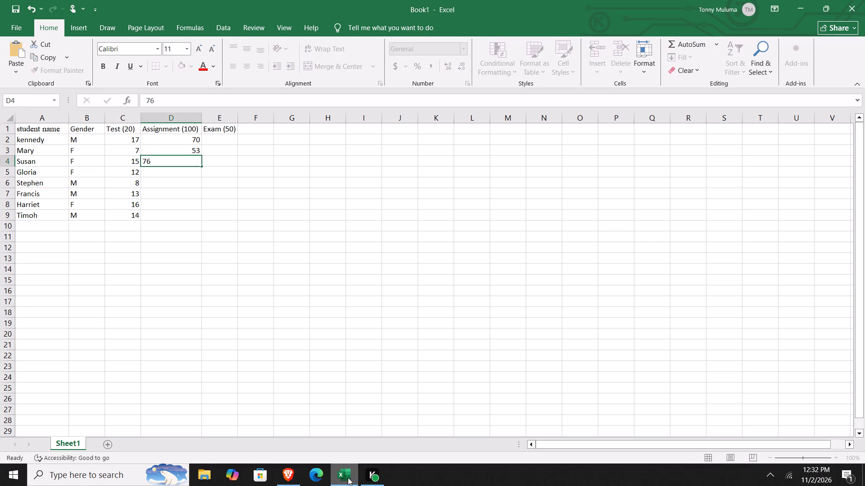
pyautogui.write('62')
pyautogui.press('Down')
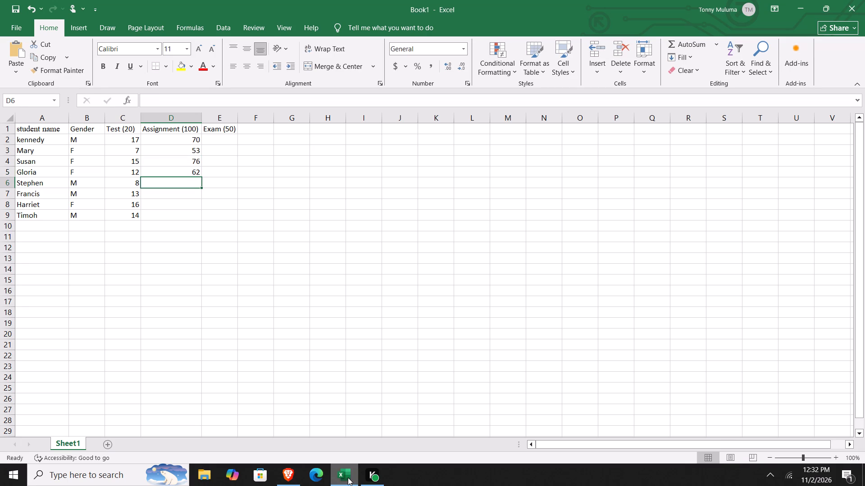
# Enter the Assignment (100) marks 79 in D6 and 54 in D7, consulting the exam paper's table.
pyautogui.click(282, 485)
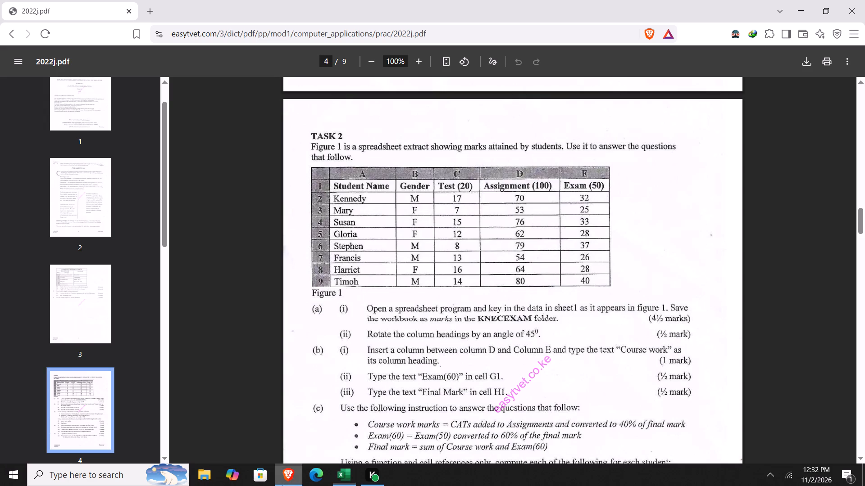
pyautogui.click(339, 474)
pyautogui.write('79')
pyautogui.press('Down')
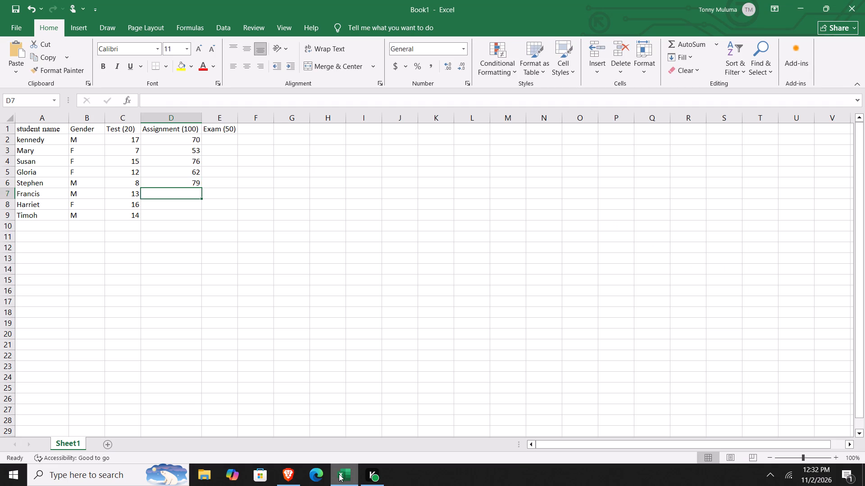
pyautogui.write('54')
pyautogui.press('Down')
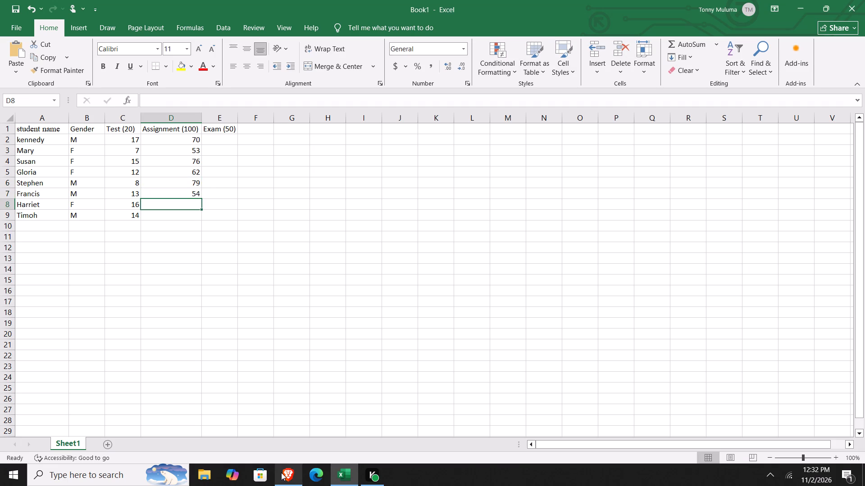
# Enter the Assignment (100) marks 64 in D8 and 80 in D9, consulting the exam paper's table.
pyautogui.click(281, 472)
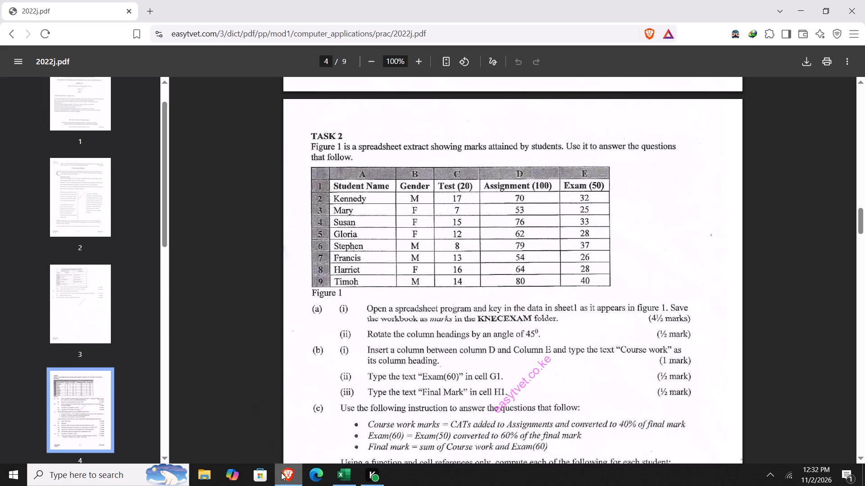
pyautogui.click(338, 472)
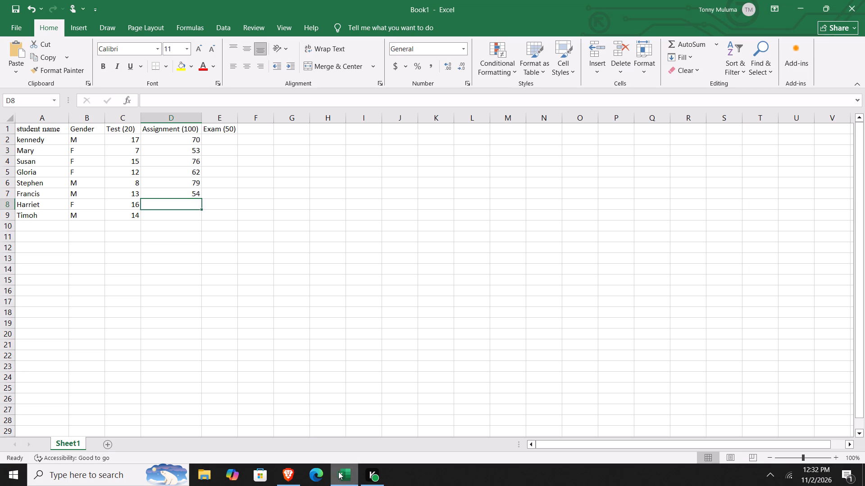
pyautogui.press('6')
pyautogui.press('4')
pyautogui.press('Down')
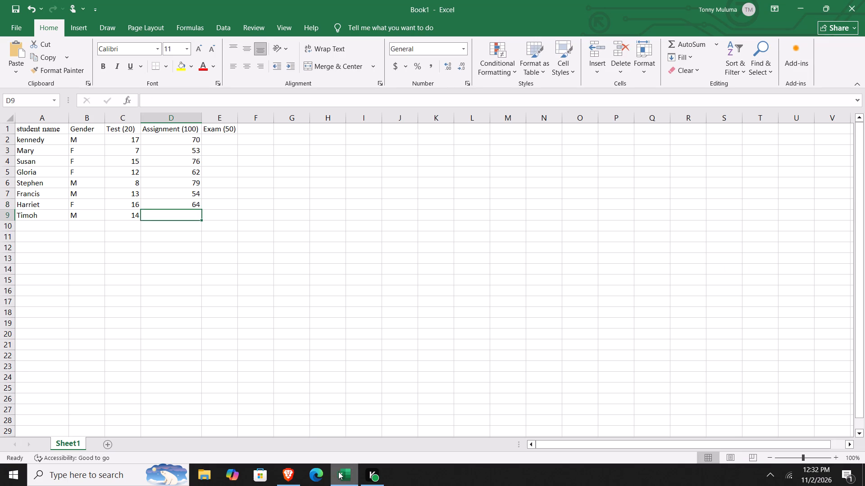
pyautogui.write('80')
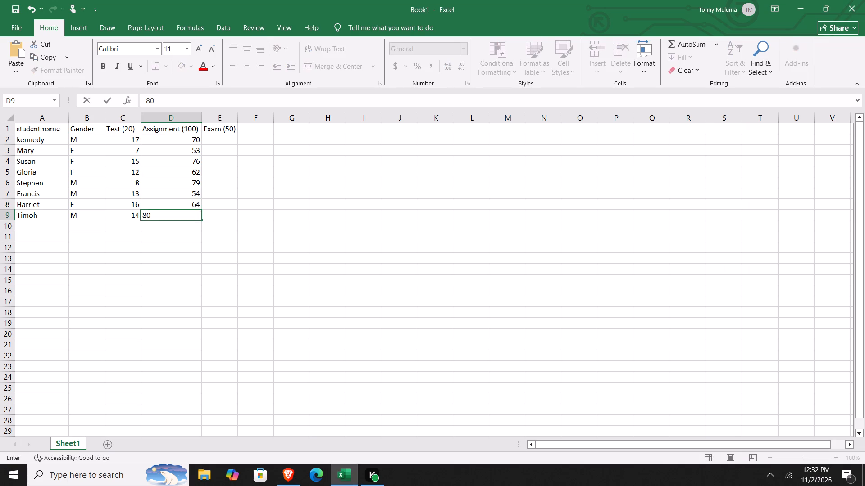
# Enter the Exam (50) marks 32 in E2 and 25 in E3, consulting the exam paper's table.
pyautogui.doubleClick(218, 139)
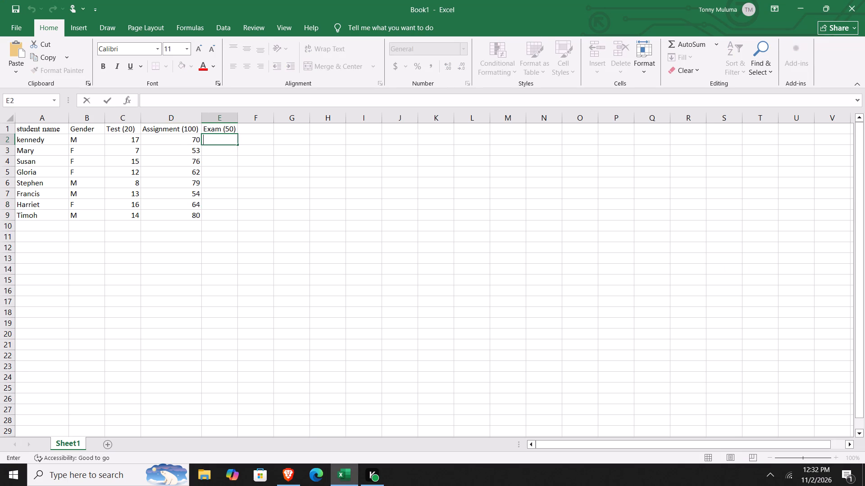
pyautogui.click(286, 479)
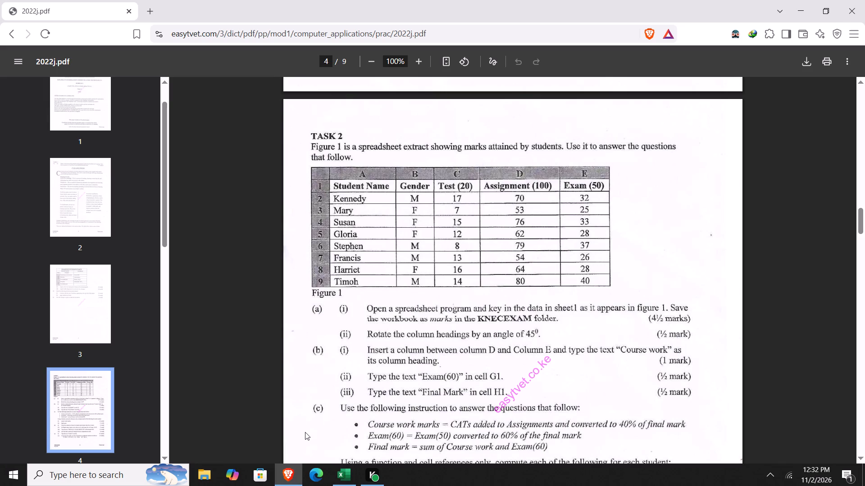
pyautogui.click(337, 473)
pyautogui.write('32')
pyautogui.press('Down')
pyautogui.write('25')
pyautogui.press('Down')
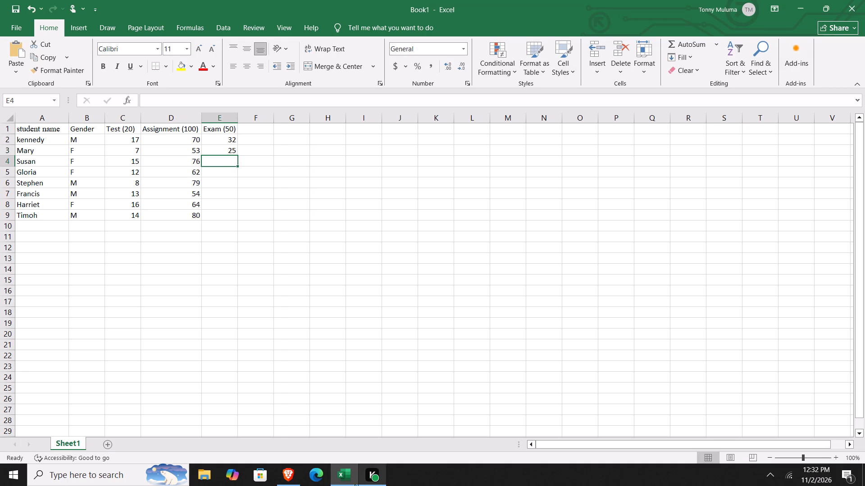
# Enter the Exam (50) marks 33 in E4, 28 in E5 and 37 in E6, consulting the exam paper's table.
pyautogui.click(283, 480)
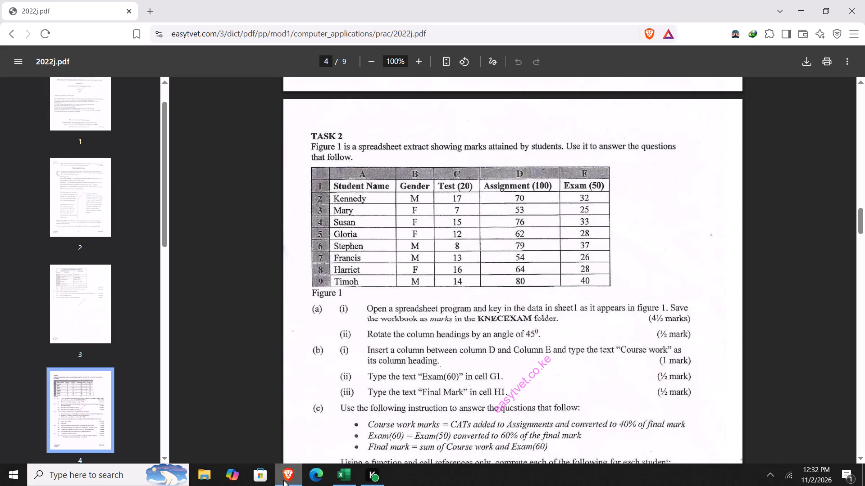
pyautogui.click(343, 477)
pyautogui.write('33')
pyautogui.press('Down')
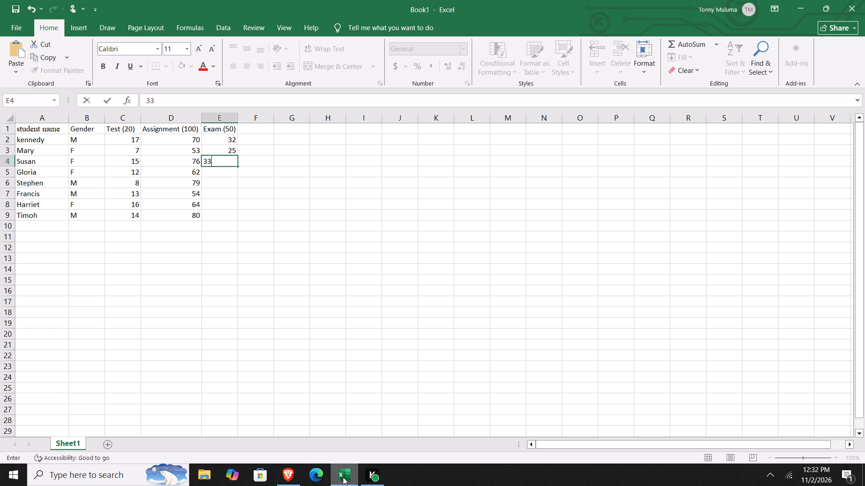
pyautogui.click(285, 469)
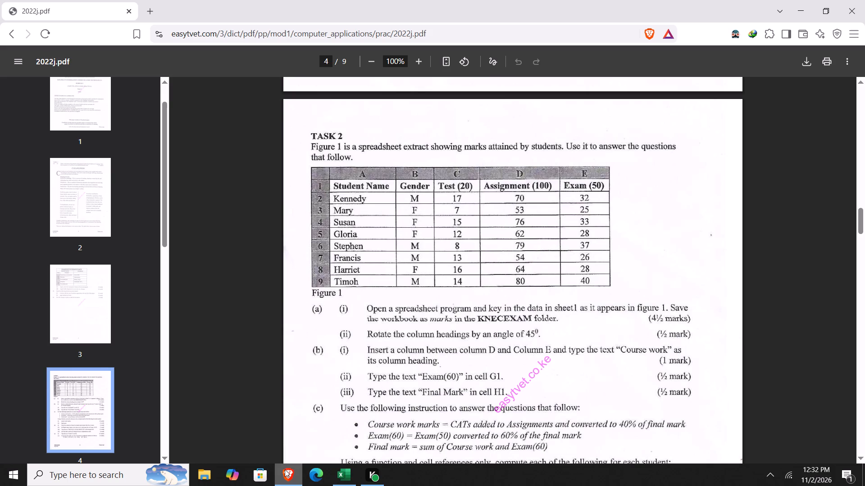
pyautogui.click(347, 485)
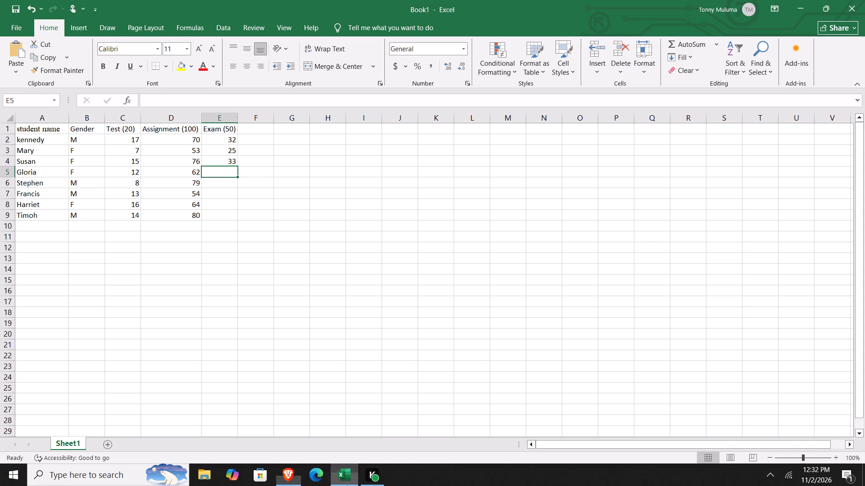
pyautogui.write('28')
pyautogui.press('Down')
pyautogui.press('3')
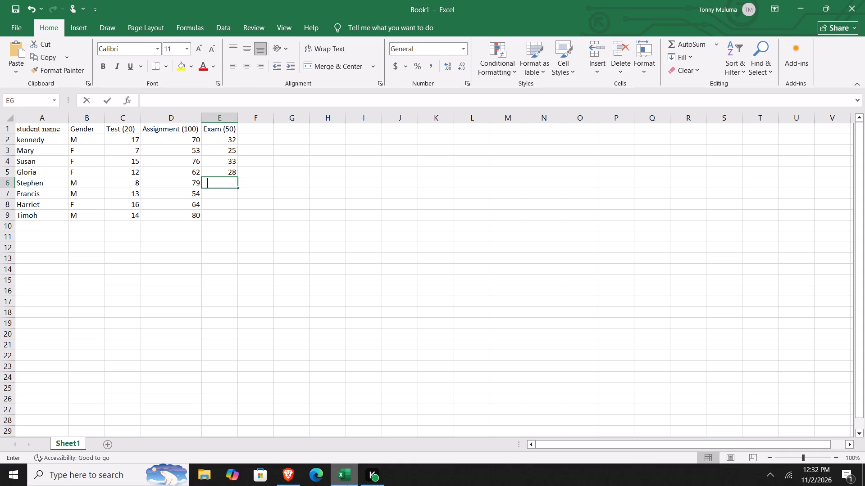
pyautogui.press('7')
pyautogui.press('Down')
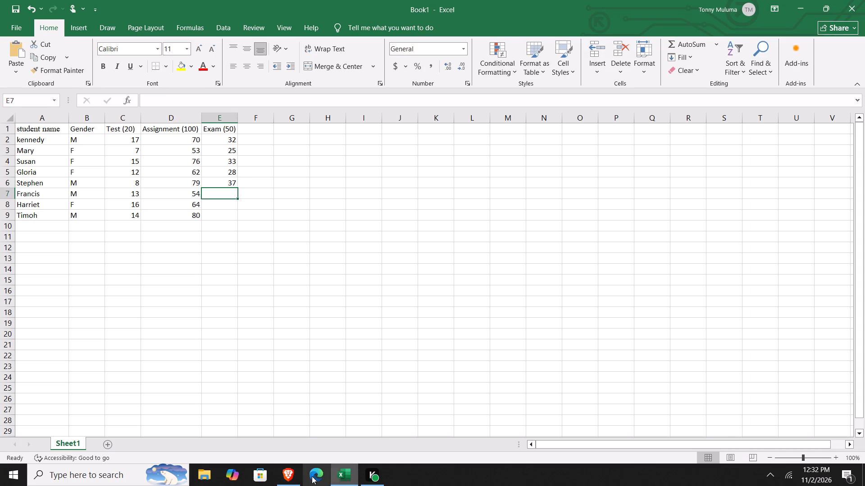
# Enter the Exam (50) marks 26 in E7, 28 in E8 and 40 in E9, consulting the exam paper's table.
pyautogui.click(289, 479)
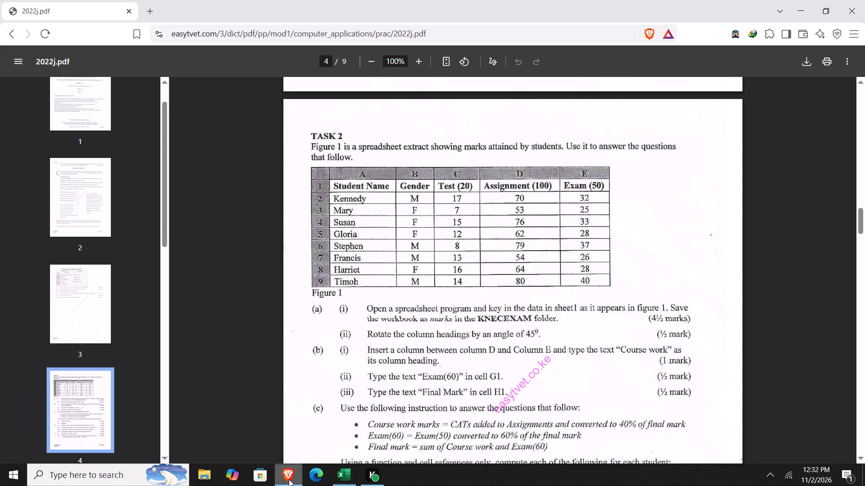
pyautogui.click(344, 478)
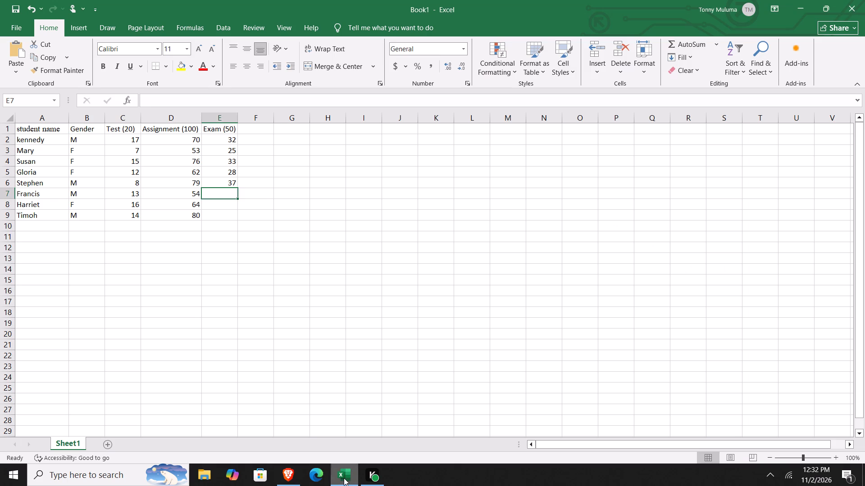
pyautogui.write('26')
pyautogui.press('Down')
pyautogui.press('2')
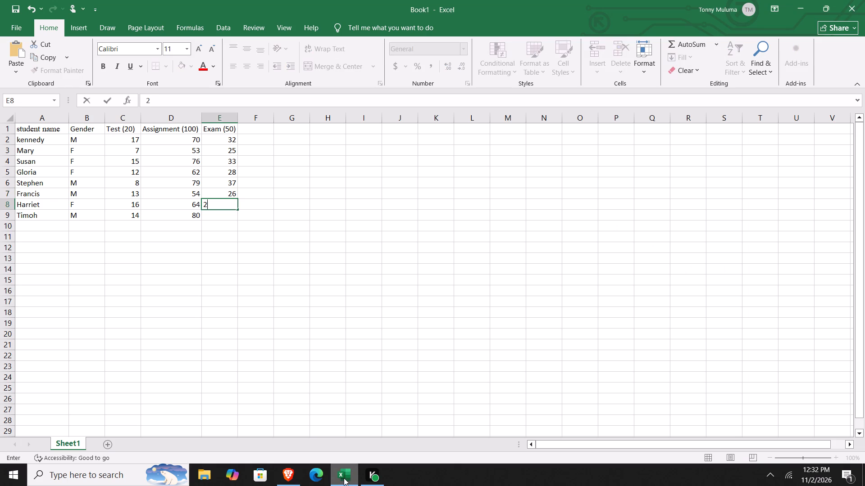
pyautogui.press('8')
pyautogui.press('Down')
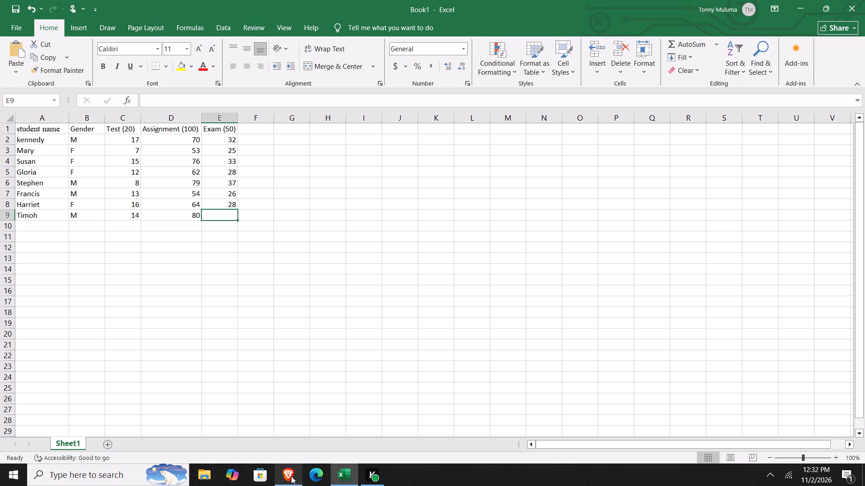
pyautogui.click(291, 476)
pyautogui.click(337, 471)
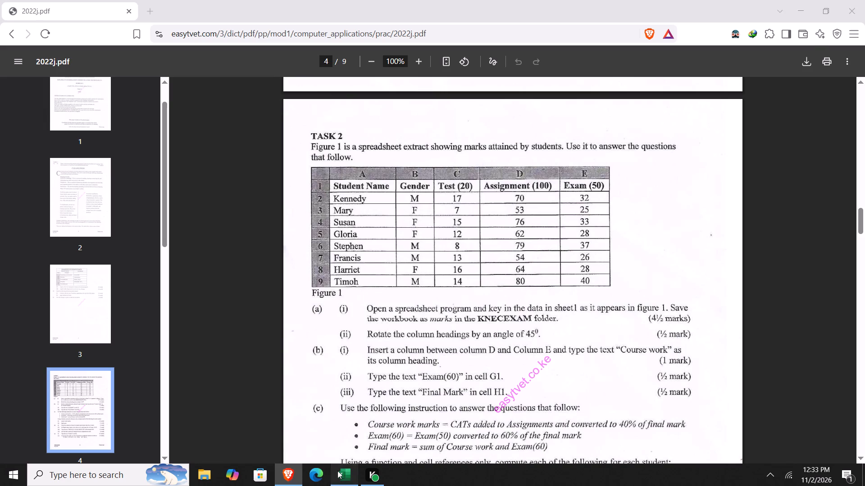
pyautogui.write('40')
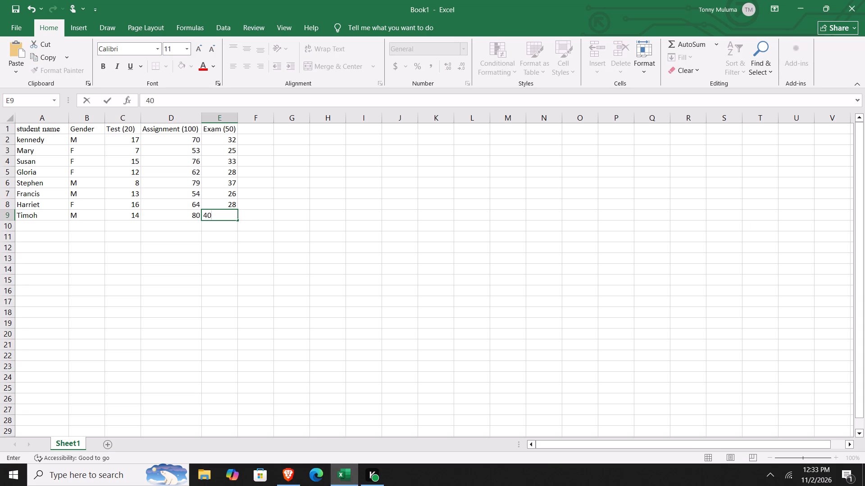
pyautogui.click(262, 132)
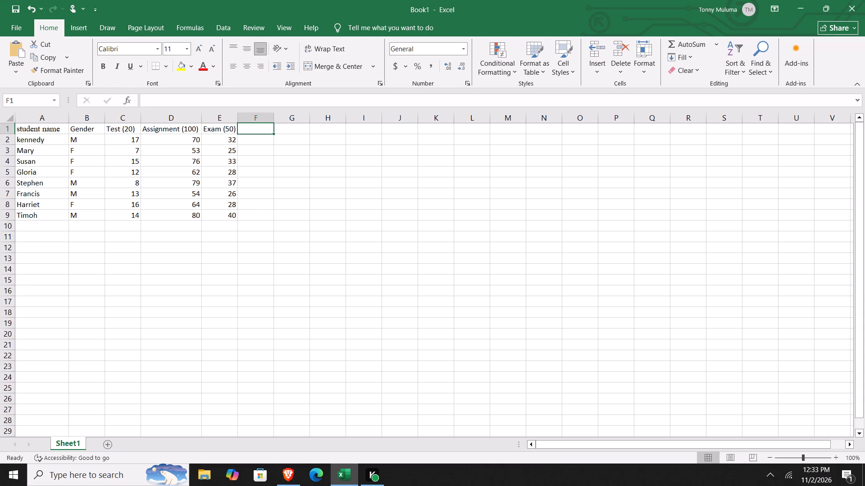
# Switch to the exam paper in Brave and read the Task 2 instructions below the marks table.
pyautogui.click(291, 483)
pyautogui.scroll(-1, 294, 345)
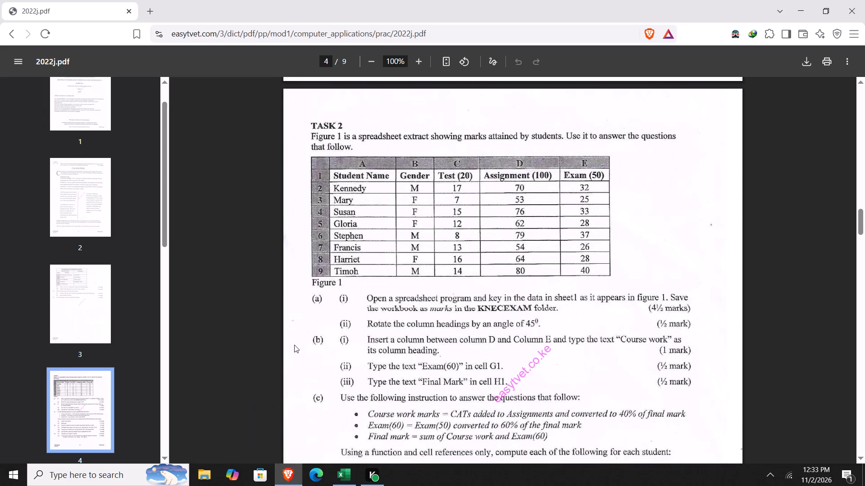
pyautogui.scroll(-1, 294, 345)
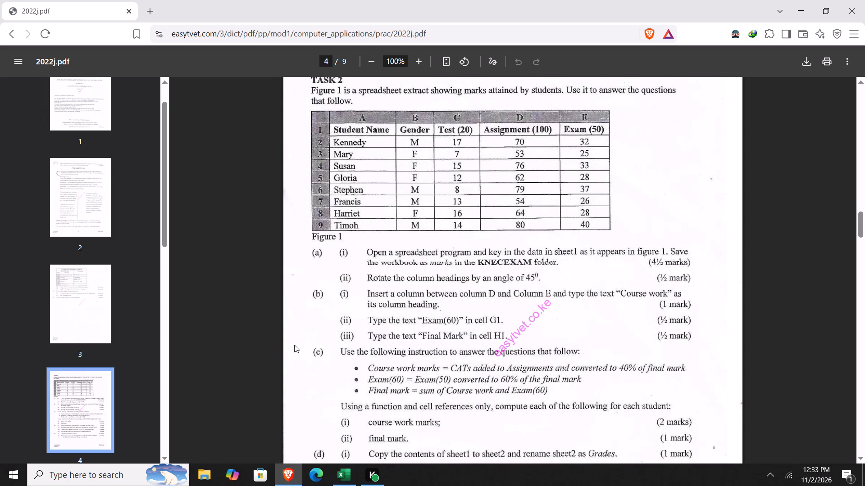
pyautogui.scroll(-3, 294, 345)
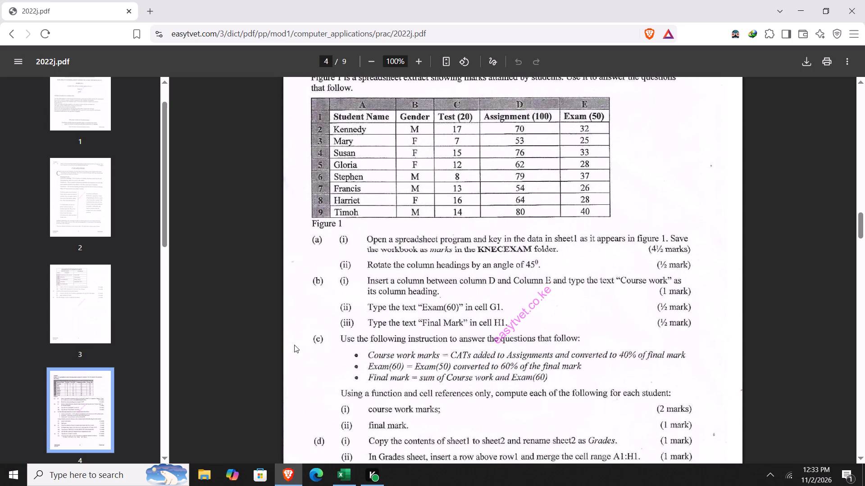
pyautogui.scroll(1, 294, 345)
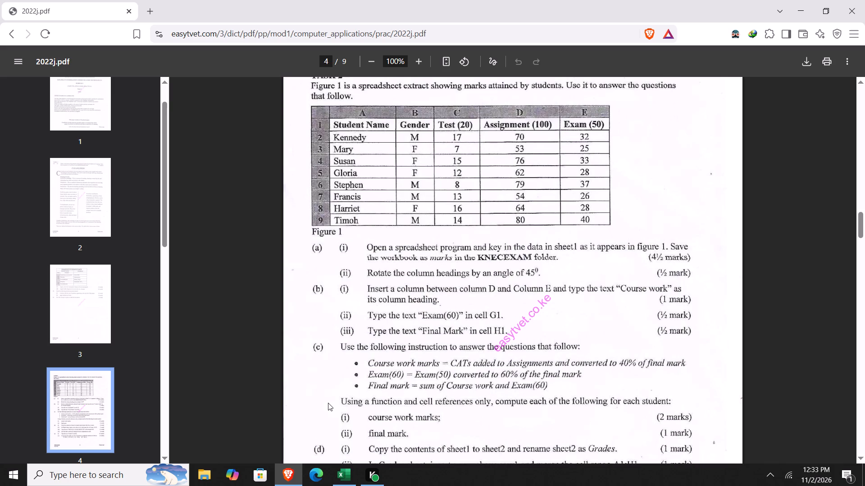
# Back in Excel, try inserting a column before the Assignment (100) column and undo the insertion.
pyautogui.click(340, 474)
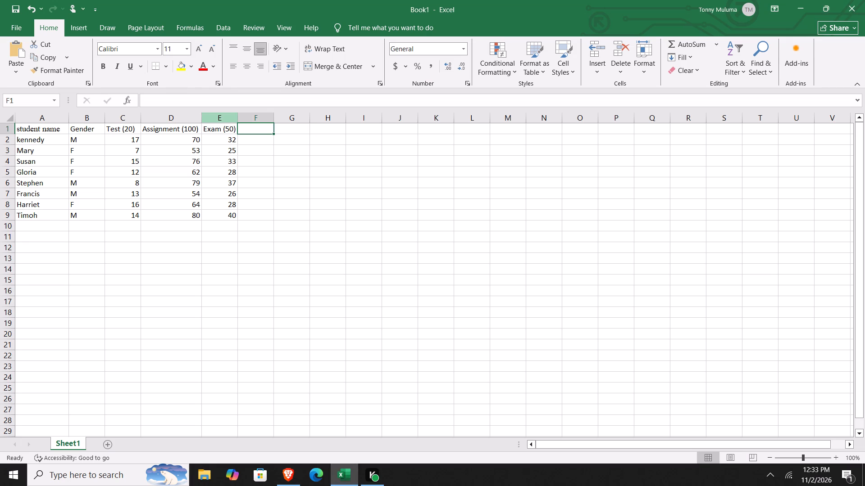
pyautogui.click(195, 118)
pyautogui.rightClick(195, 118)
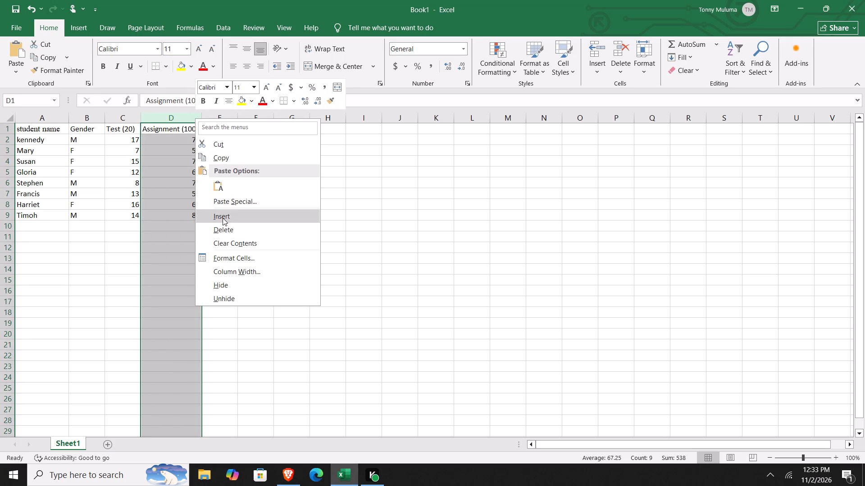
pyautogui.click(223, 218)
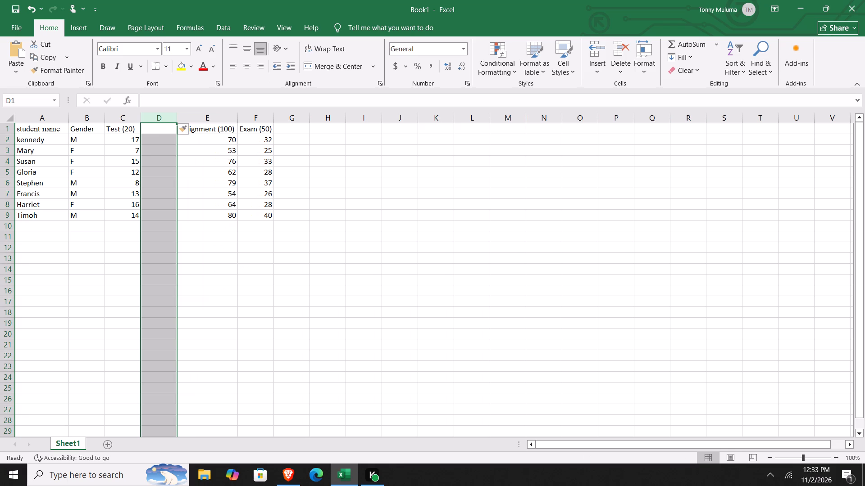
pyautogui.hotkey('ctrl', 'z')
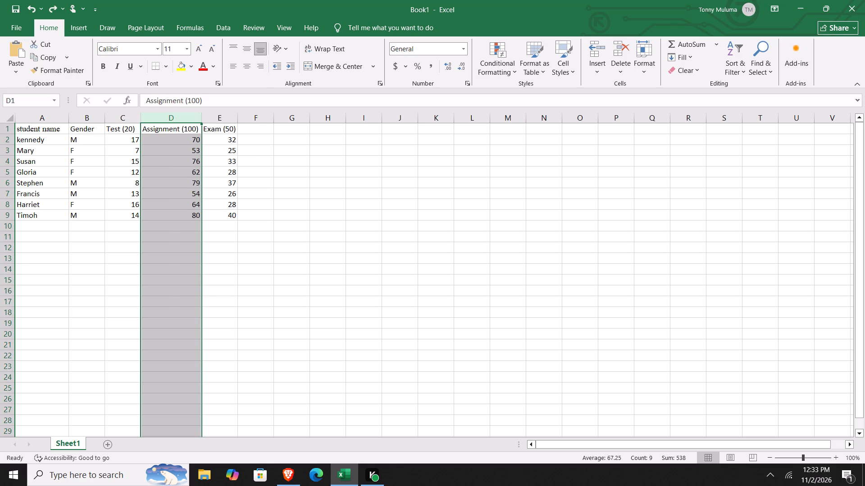
# Insert an empty column between the Assignment (100) and Exam (50) columns.
pyautogui.click(229, 115)
pyautogui.rightClick(229, 115)
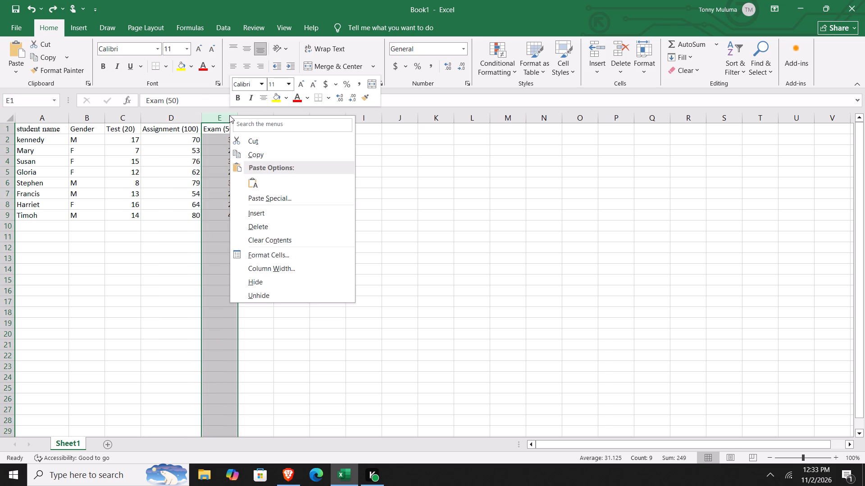
pyautogui.click(255, 213)
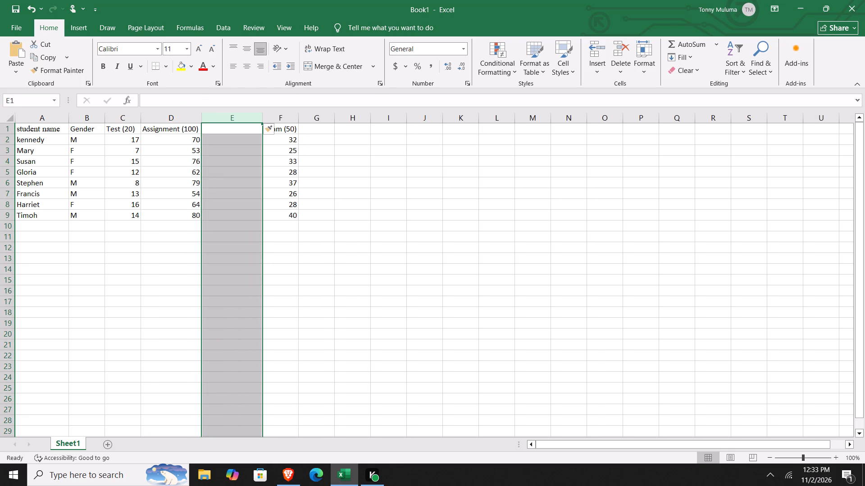
# Enter the heading "Course work (60)" in cell E1, checking the exam paper in Brave along the way.
pyautogui.doubleClick(225, 129)
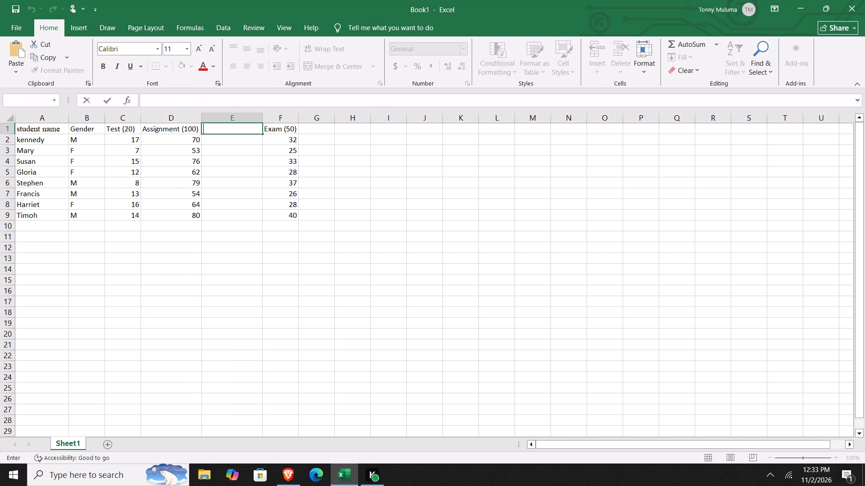
pyautogui.write('COU')
pyautogui.press('BackSpace')
pyautogui.write('ourse work *')
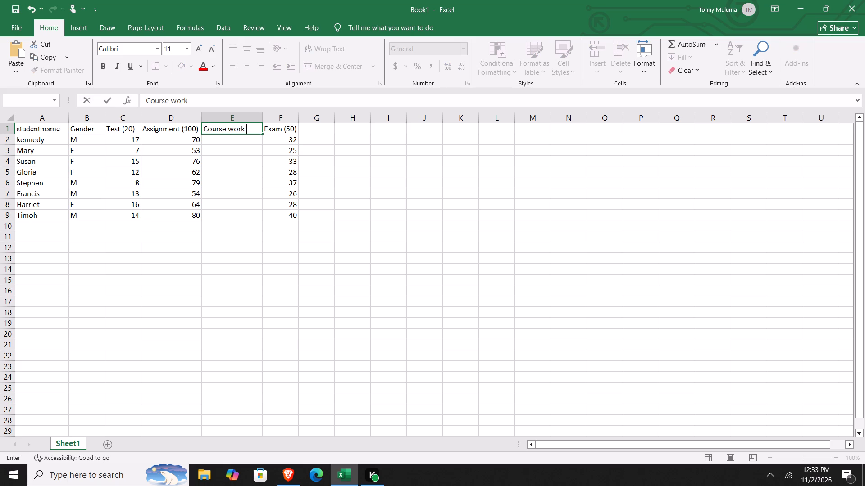
pyautogui.press('BackSpace')
pyautogui.hotkey('shift', '(')
pyautogui.click(284, 477)
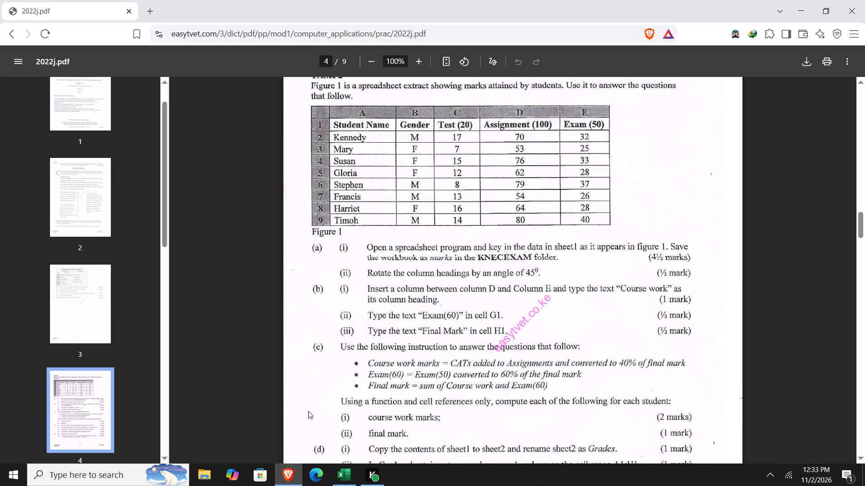
pyautogui.click(337, 477)
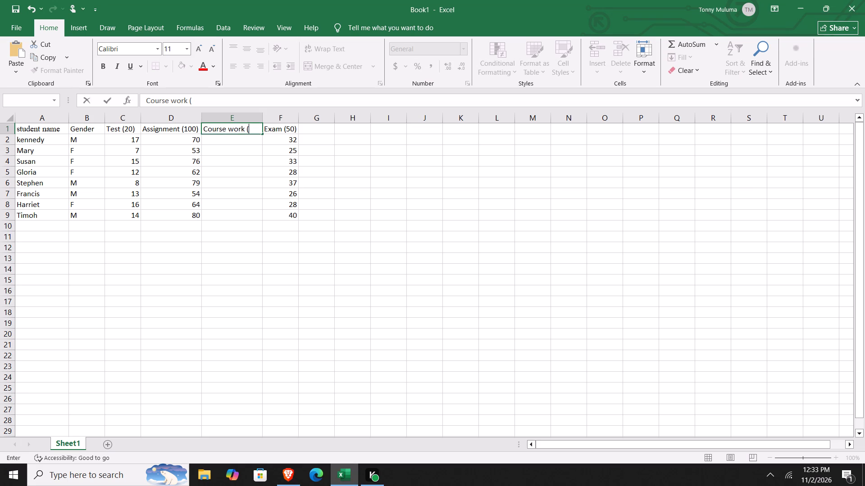
pyautogui.press('Left')
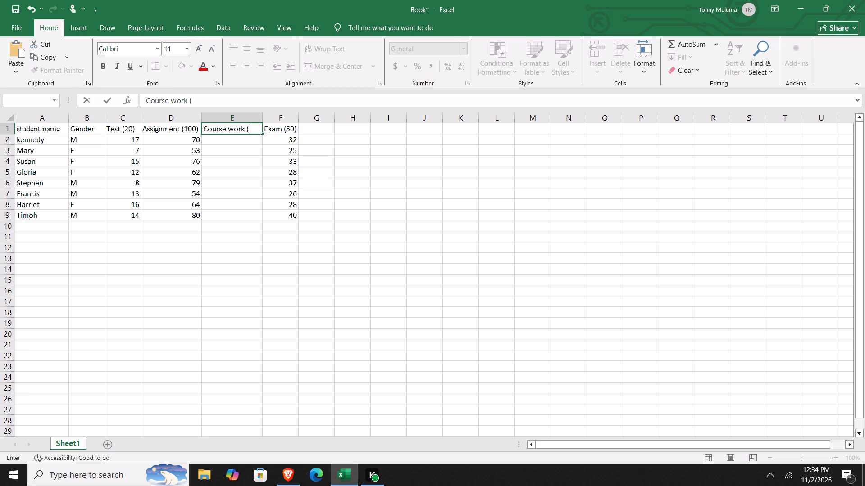
pyautogui.press('Left')
pyautogui.doubleClick(253, 126)
pyautogui.write('60')
pyautogui.hotkey('shift', ')')
# Enter the heading "Final mark" in cell G1.
pyautogui.doubleClick(314, 131)
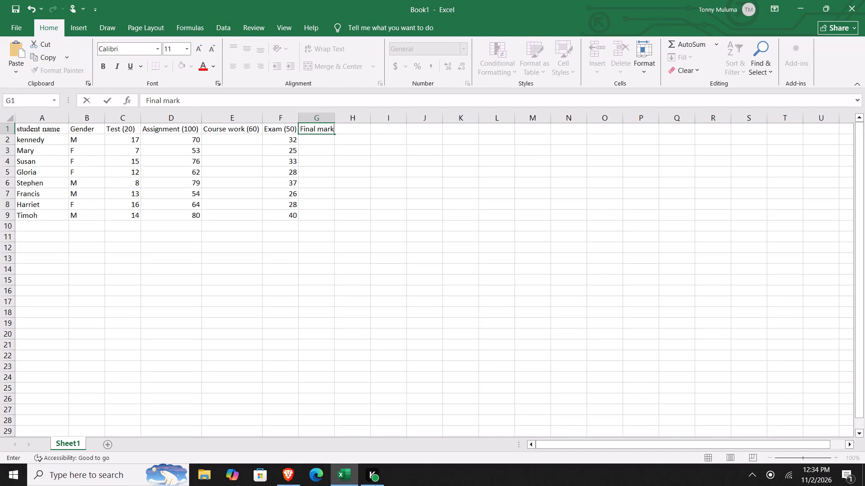
pyautogui.click(319, 137)
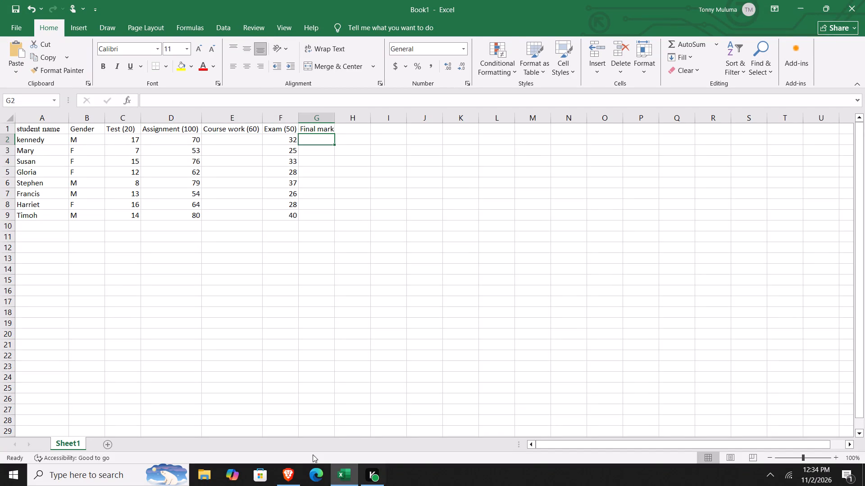
# Switch to the exam paper in Brave to read Task 2 parts (b) to (e), comparing them with the Excel sheet.
pyautogui.click(283, 472)
pyautogui.scroll(-1, 314, 337)
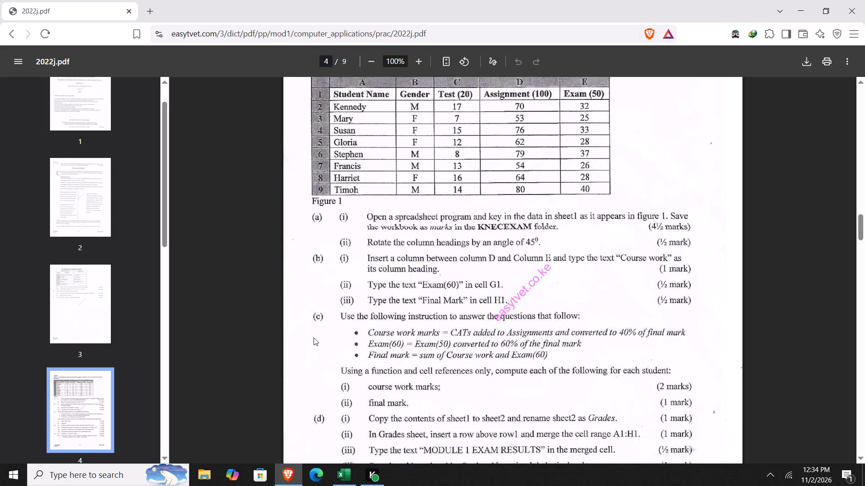
pyautogui.scroll(-2, 314, 337)
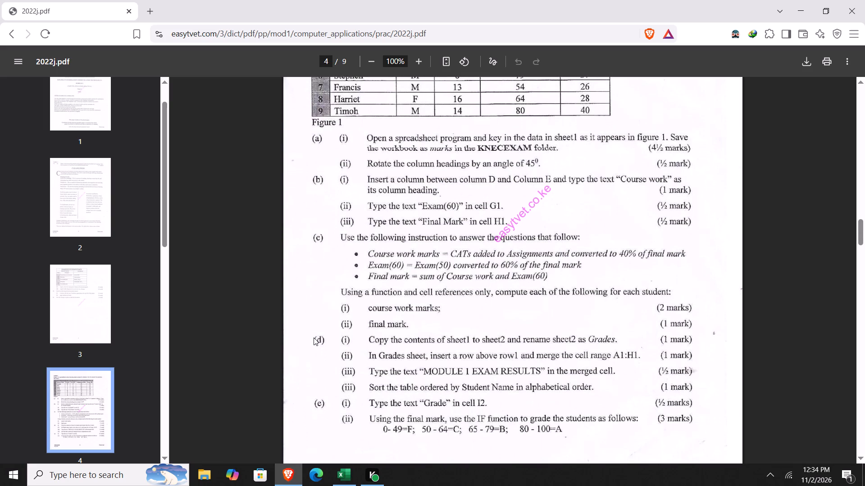
pyautogui.scroll(-1, 314, 337)
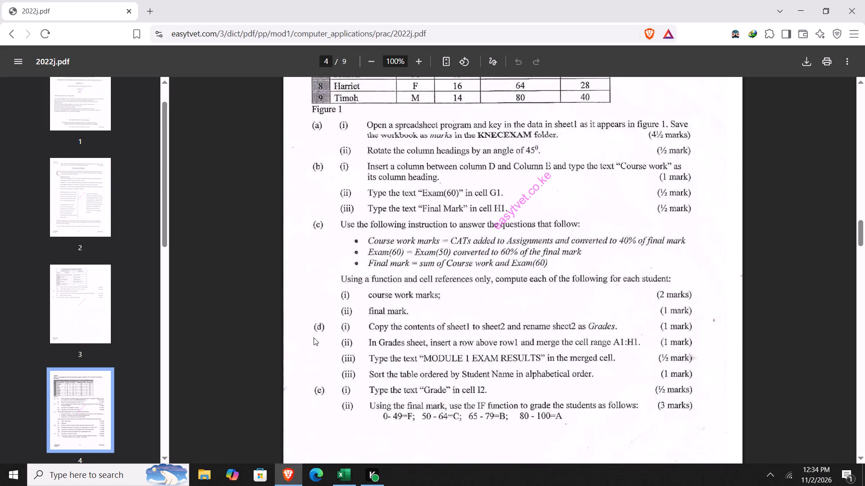
pyautogui.scroll(-1, 314, 337)
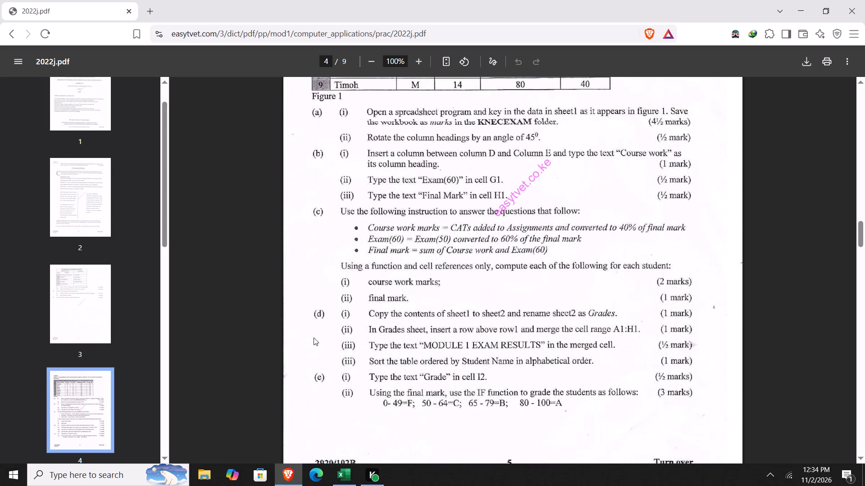
pyautogui.click(342, 472)
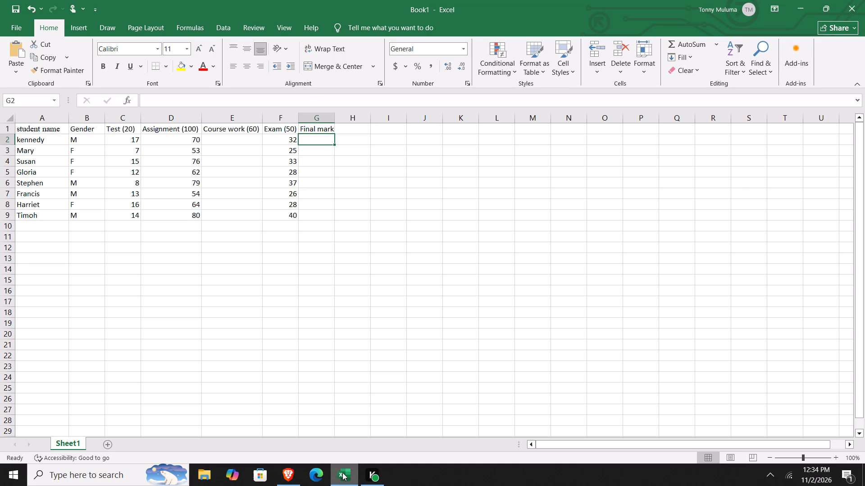
pyautogui.click(296, 479)
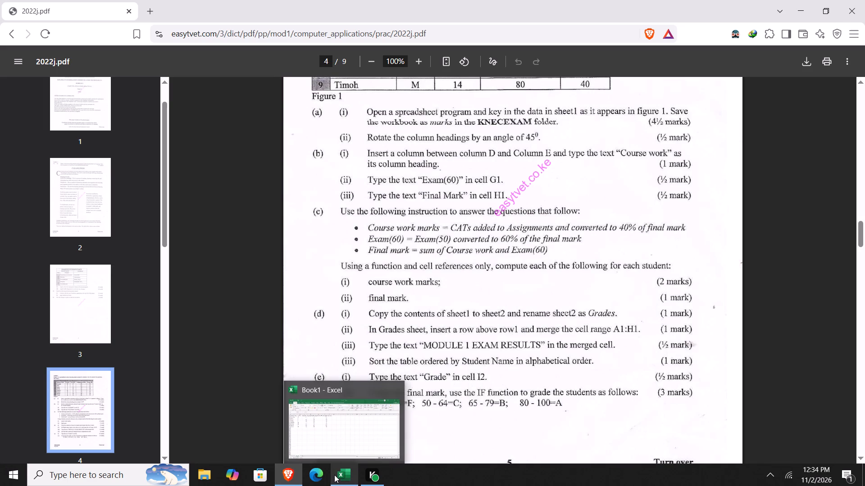
pyautogui.click(334, 475)
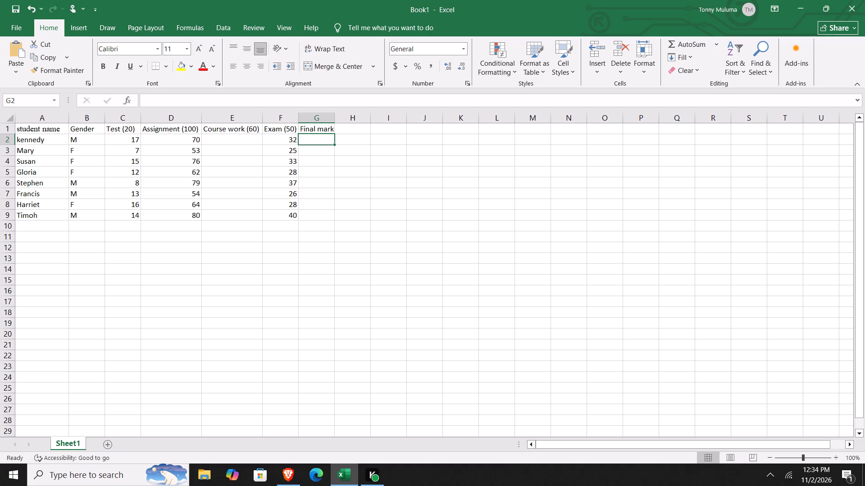
pyautogui.click(293, 476)
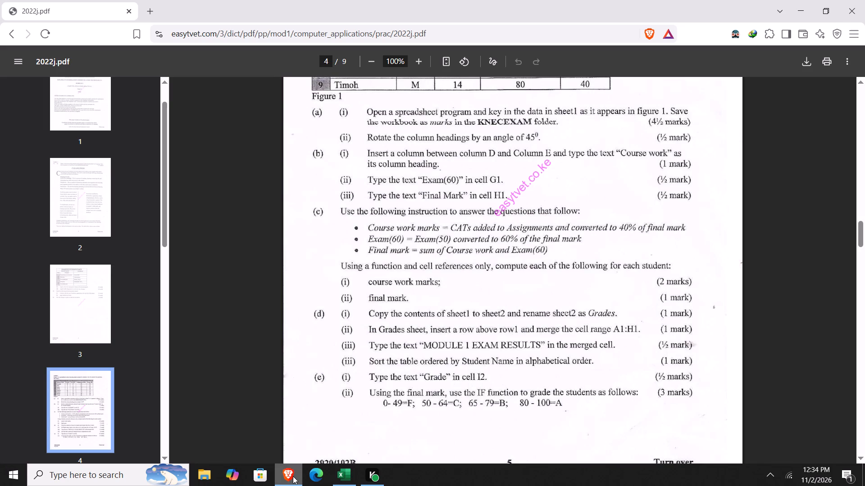
pyautogui.click(349, 477)
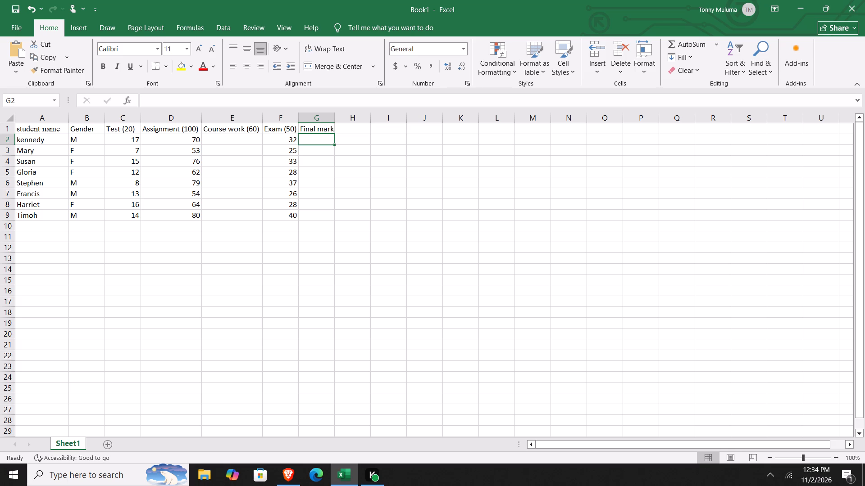
pyautogui.scroll(-8, 253, 176)
pyautogui.scroll(13, 253, 176)
pyautogui.scroll(18, 253, 176)
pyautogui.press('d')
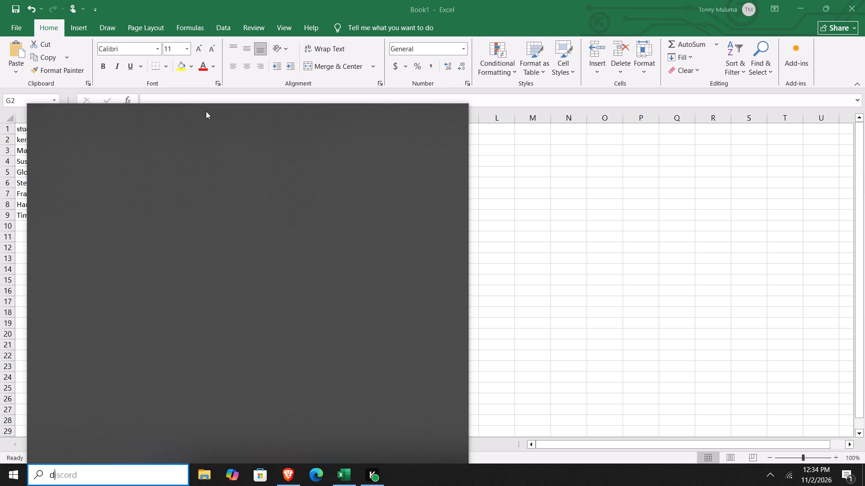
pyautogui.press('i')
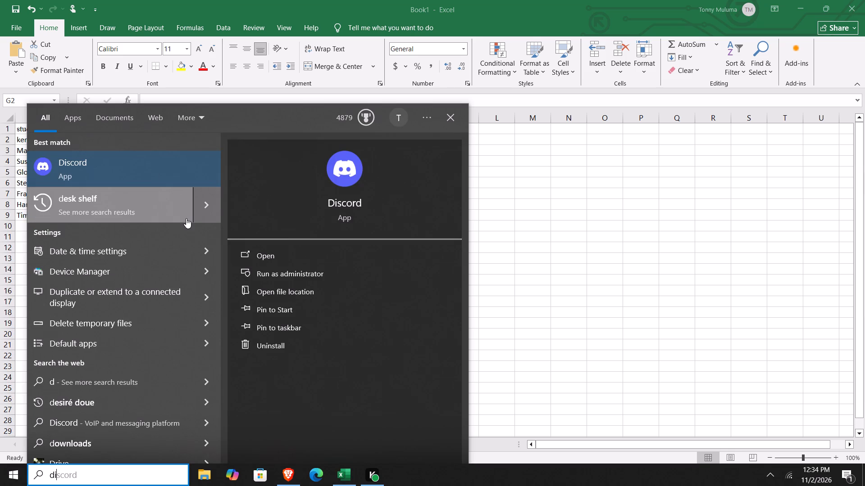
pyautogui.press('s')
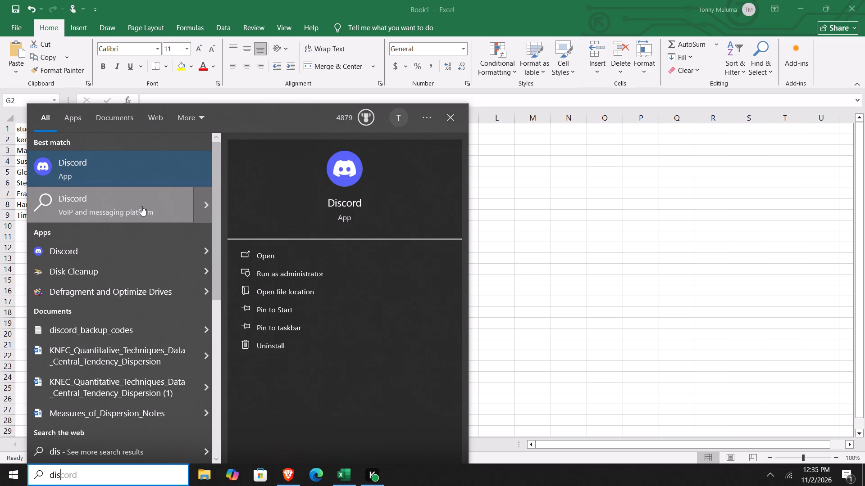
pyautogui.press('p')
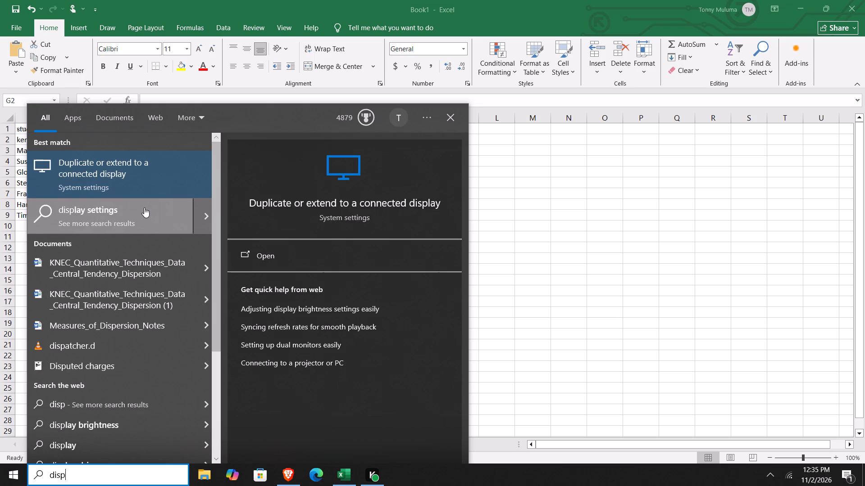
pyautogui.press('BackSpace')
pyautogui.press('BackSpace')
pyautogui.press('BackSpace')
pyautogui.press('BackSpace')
# Search Windows for "screen", open the Lock screen settings and go from there to the Screen timeout settings.
pyautogui.write('screen')
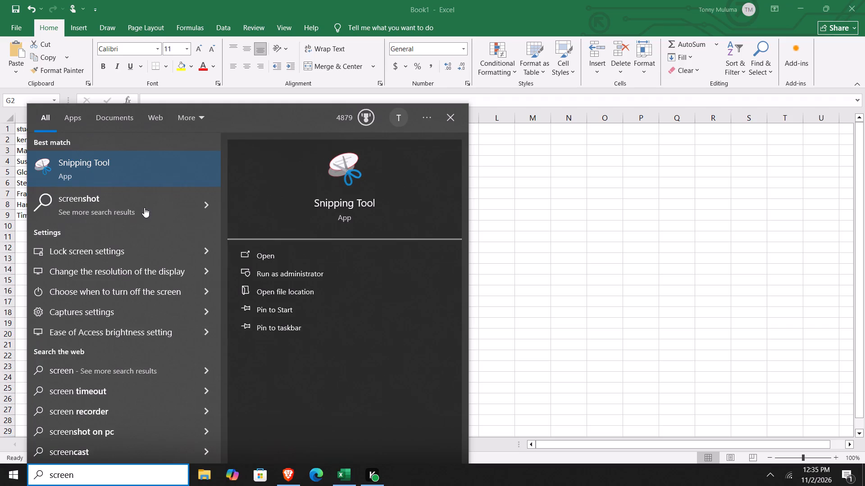
pyautogui.click(111, 249)
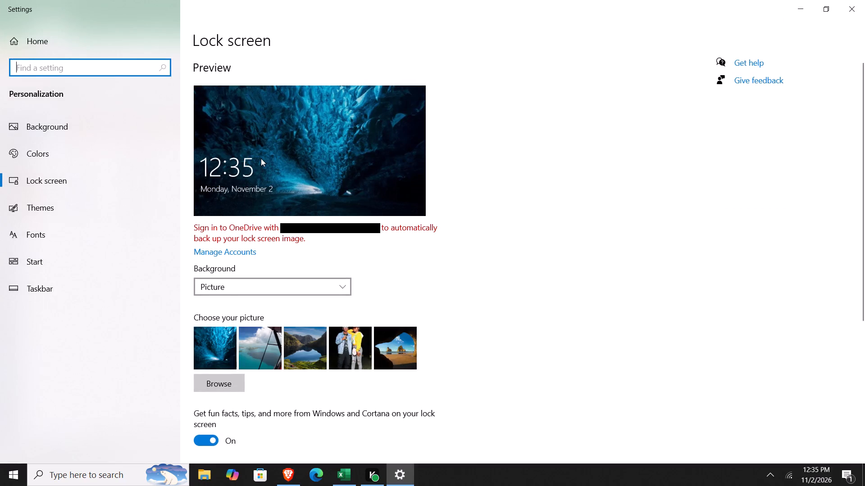
pyautogui.scroll(-1, 261, 158)
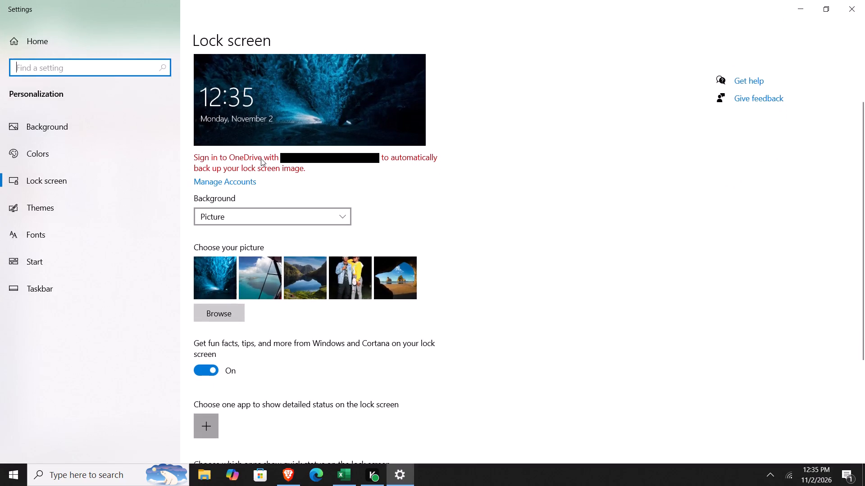
pyautogui.scroll(-1, 261, 158)
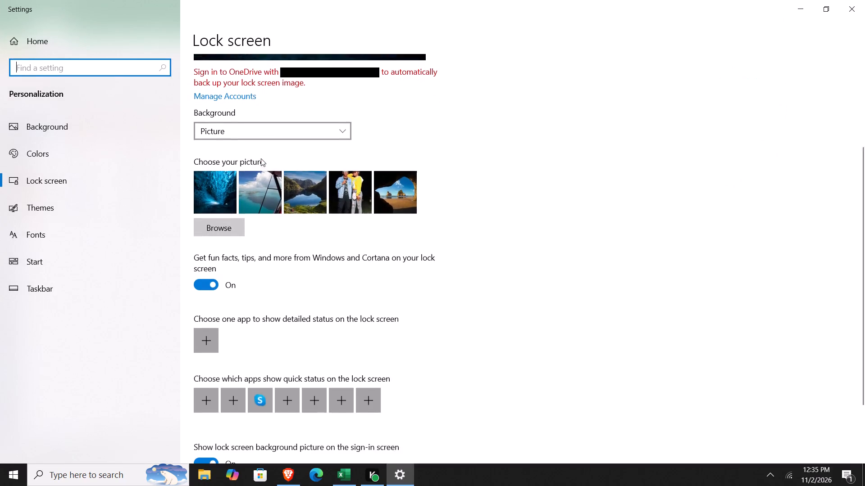
pyautogui.scroll(-3, 261, 158)
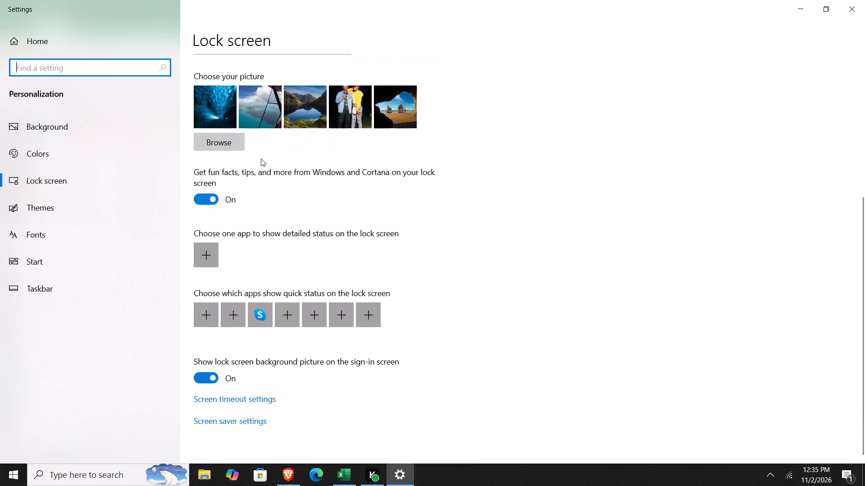
pyautogui.scroll(-1, 261, 158)
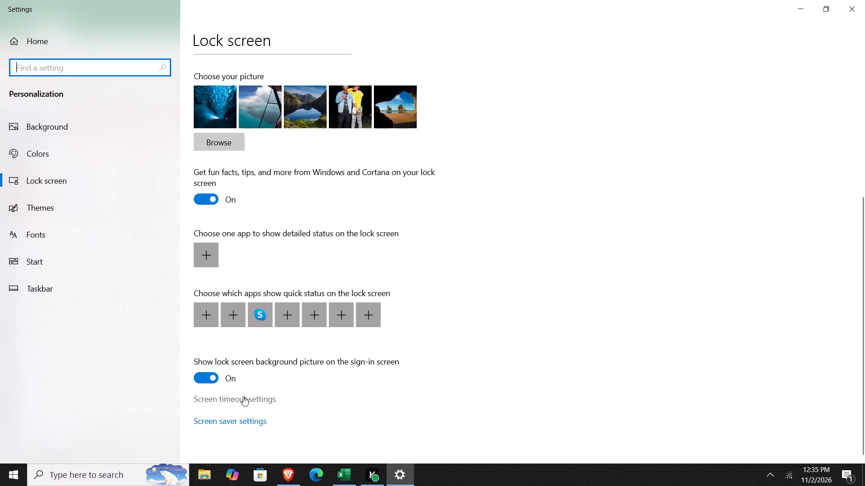
pyautogui.click(243, 396)
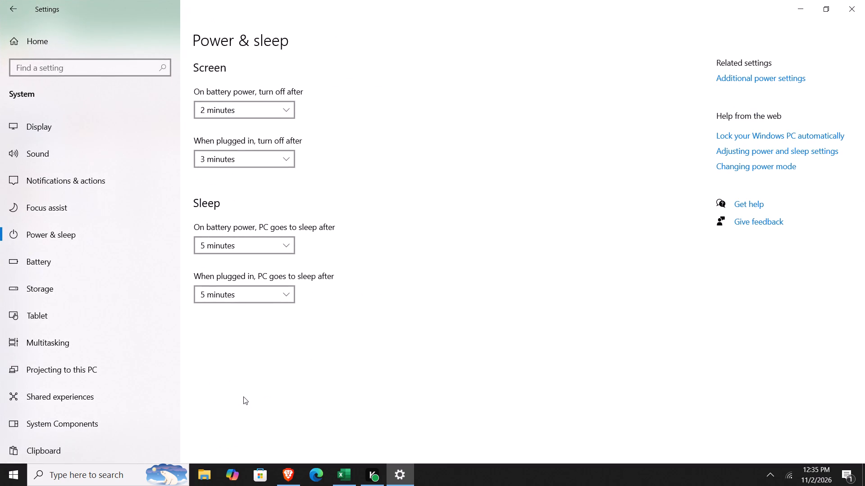
# Set the screen to turn off after 1 hour on battery power.
pyautogui.click(279, 108)
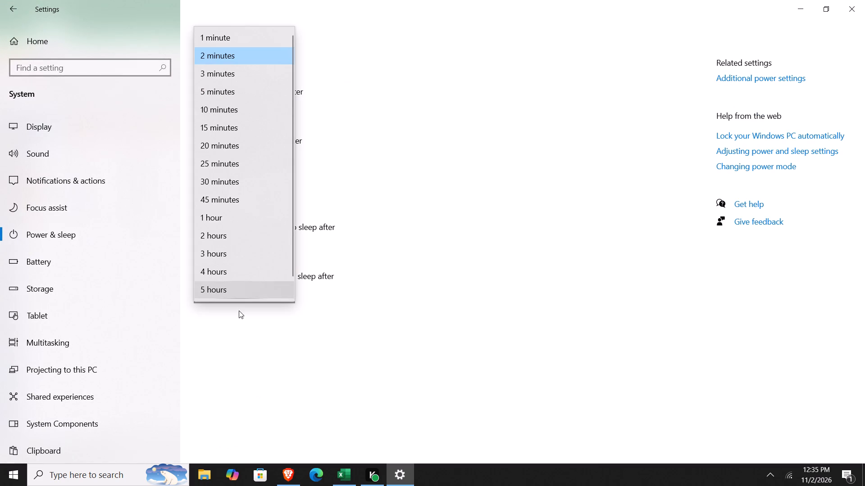
pyautogui.click(217, 223)
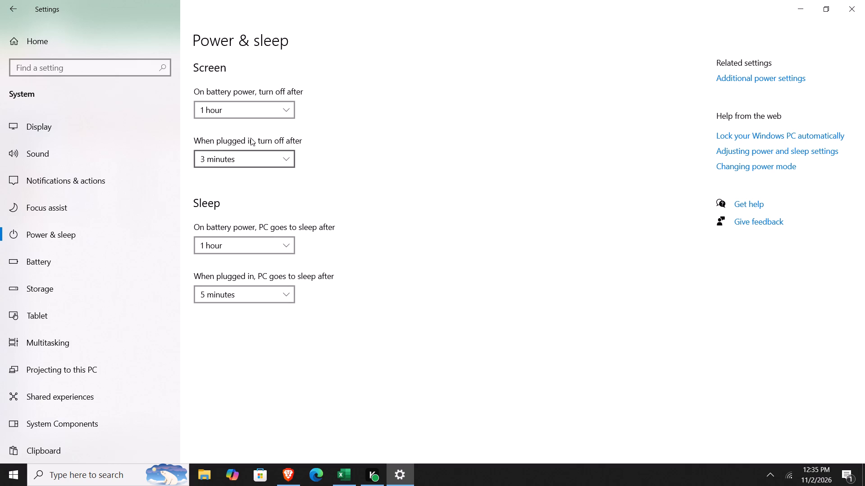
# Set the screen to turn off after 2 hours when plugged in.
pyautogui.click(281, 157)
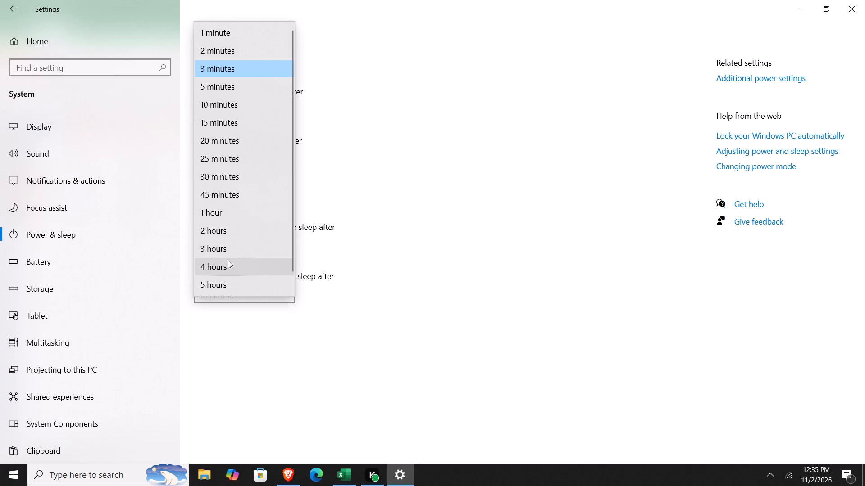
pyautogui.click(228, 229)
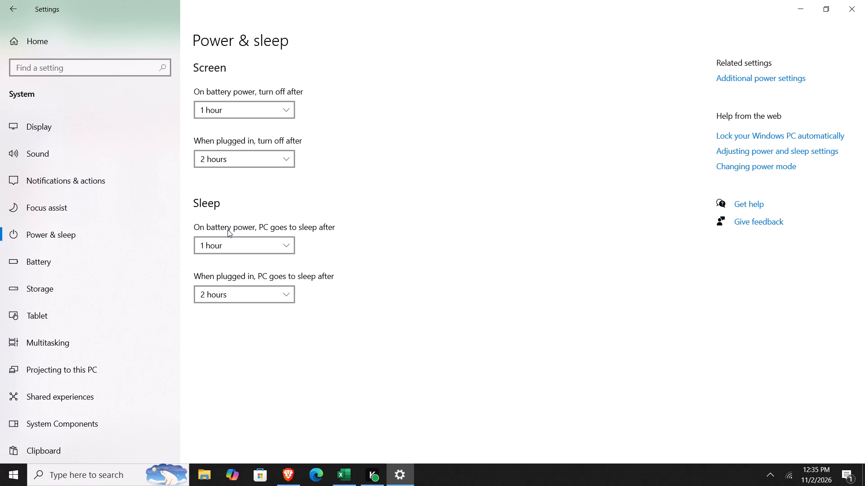
# Set both the PC sleep time and the screen turn-off time on battery power to 2 hours.
pyautogui.click(281, 250)
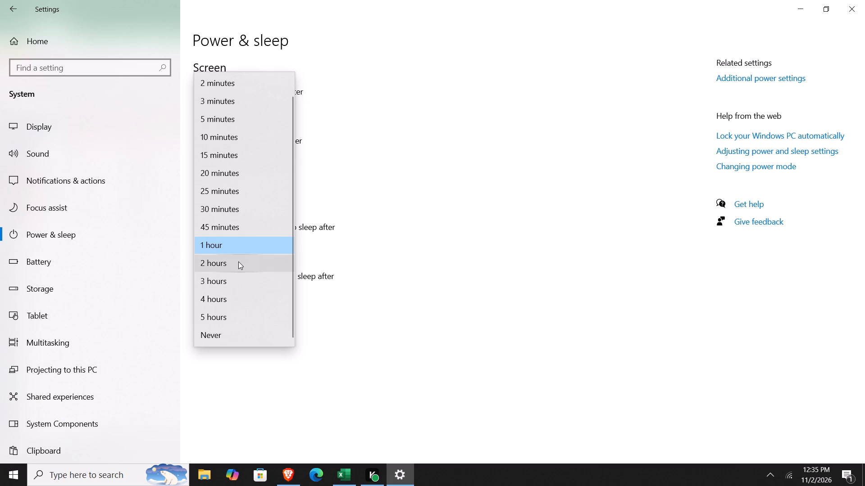
pyautogui.click(238, 261)
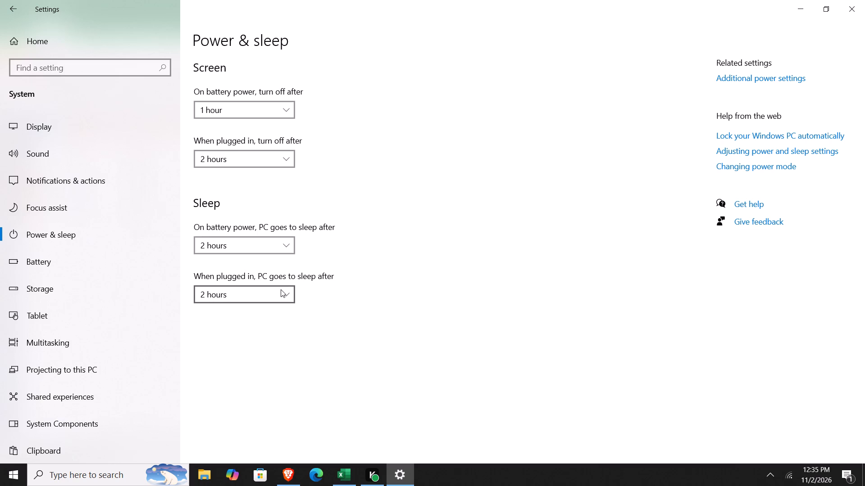
pyautogui.scroll(1, 281, 289)
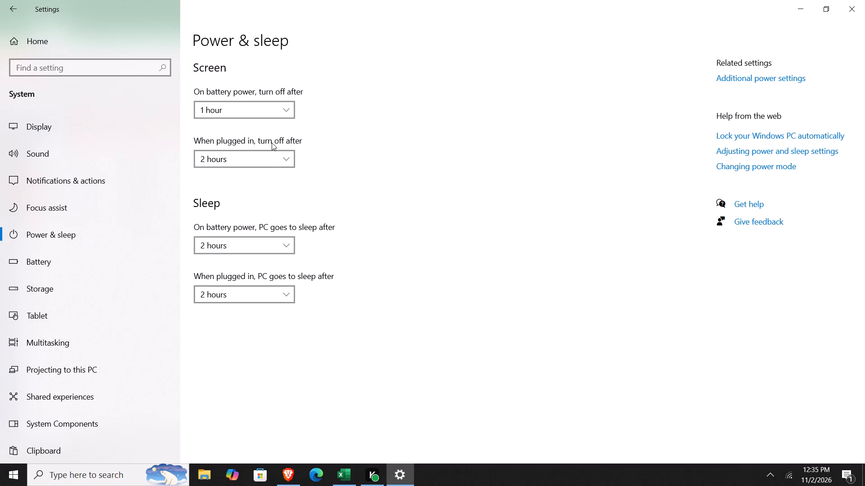
pyautogui.click(282, 108)
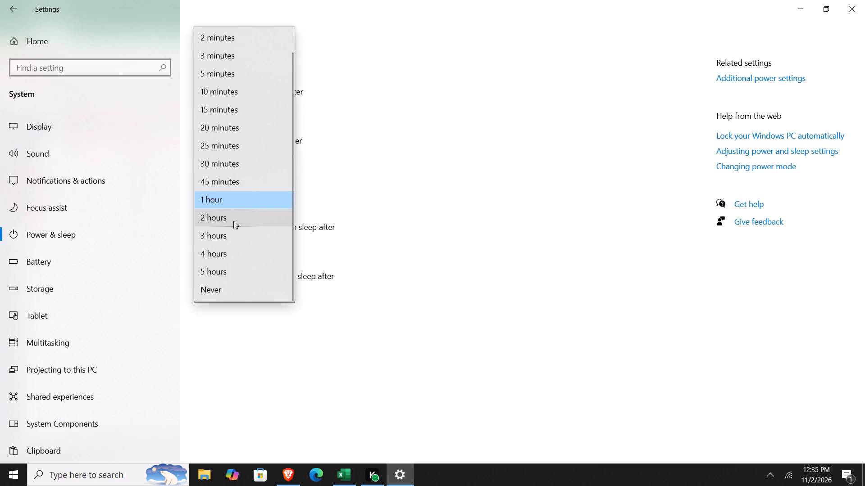
pyautogui.click(233, 221)
# Set the screen to turn off after 3 hours when plugged in.
pyautogui.click(286, 161)
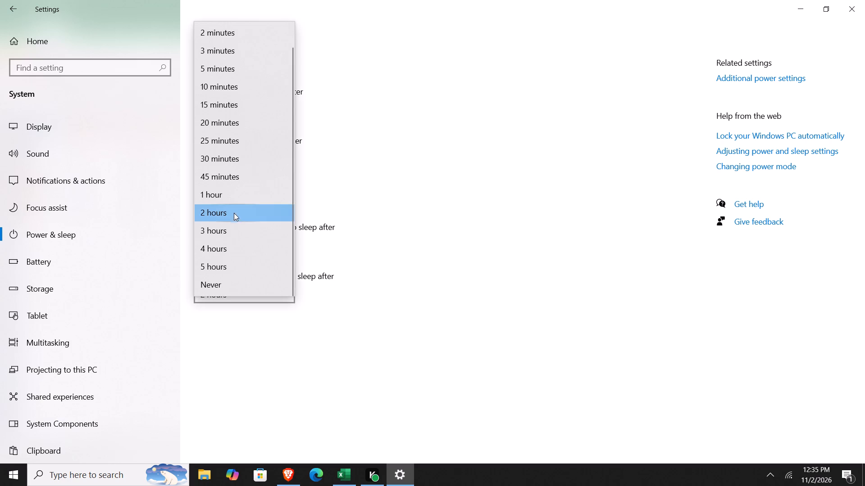
pyautogui.click(229, 226)
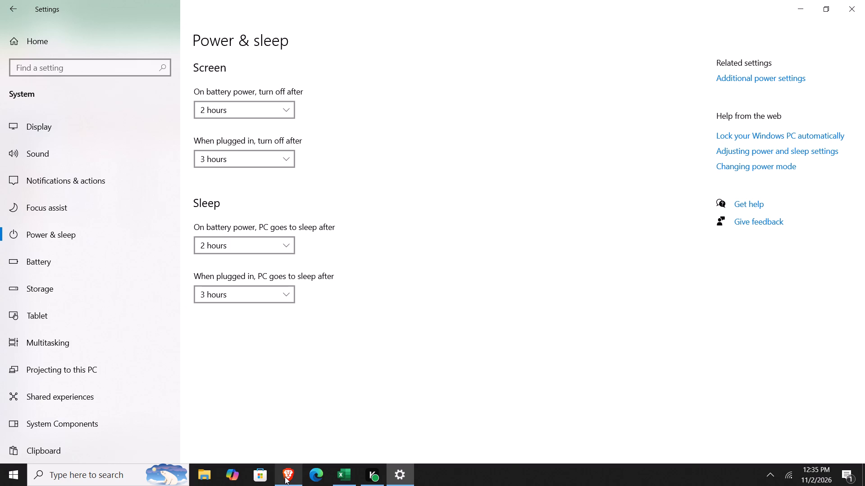
# Switch back by way of Brave to the student marks sheet in Excel.
pyautogui.click(285, 477)
pyautogui.click(335, 475)
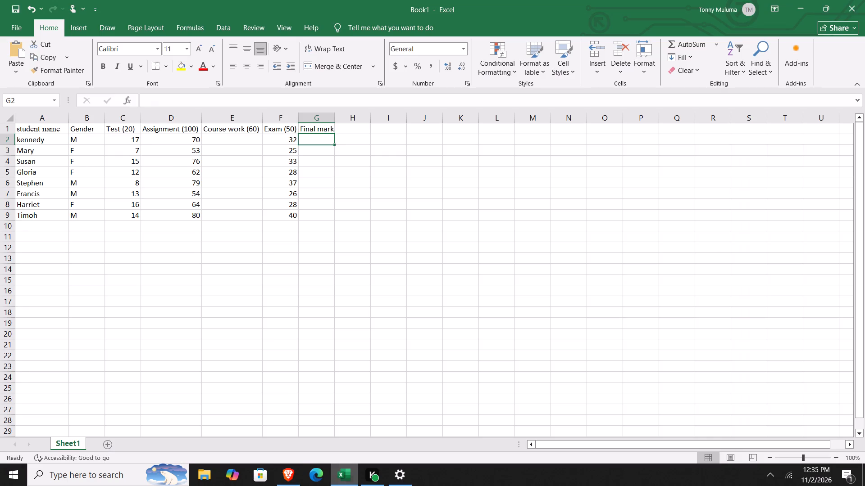
pyautogui.scroll(-5, 288, 301)
pyautogui.scroll(20, 288, 301)
pyautogui.scroll(18, 288, 301)
pyautogui.scroll(3, 288, 301)
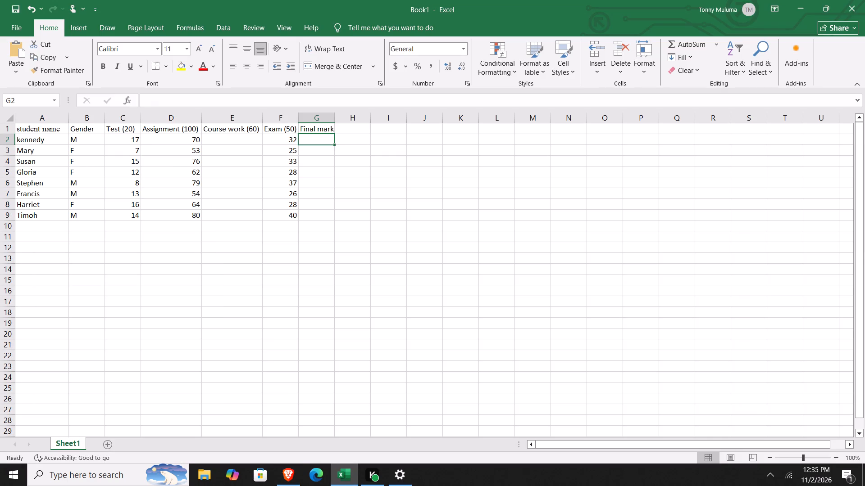
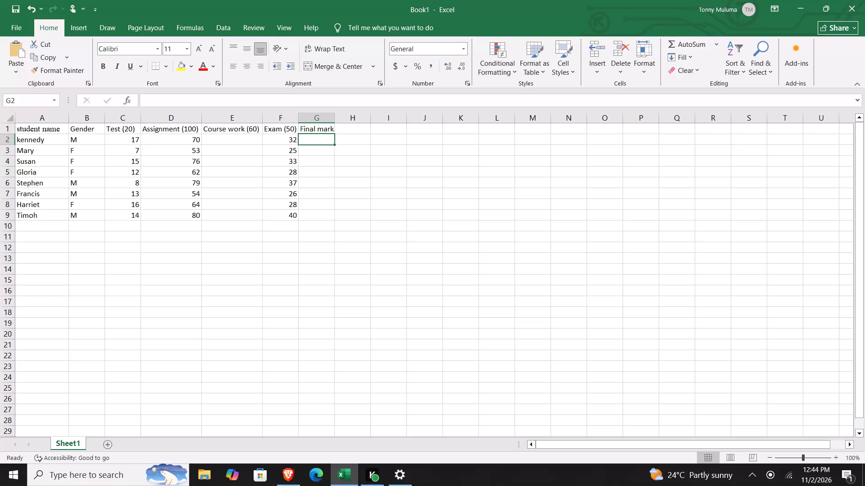
# Switch to the exam paper PDF in Brave and look over the remaining Task 2 questions, parts (c) to (g).
pyautogui.click(290, 482)
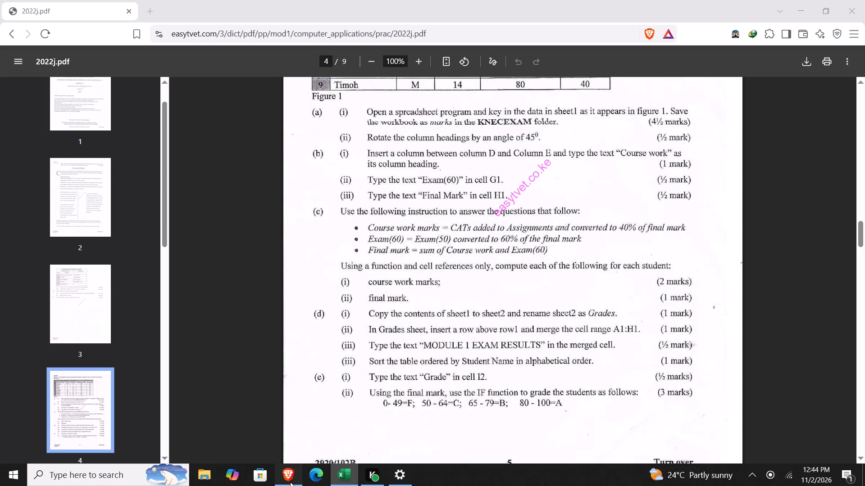
pyautogui.scroll(-1, 308, 218)
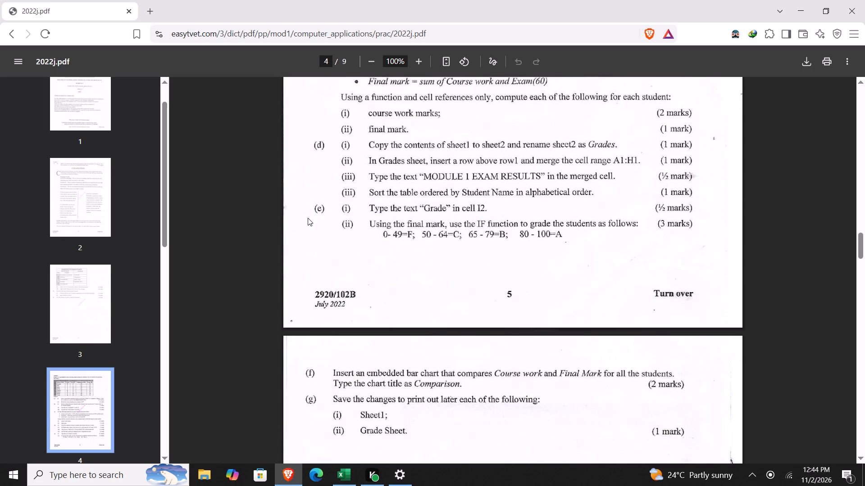
pyautogui.scroll(-2, 308, 218)
pyautogui.scroll(20, 308, 218)
pyautogui.scroll(11, 308, 218)
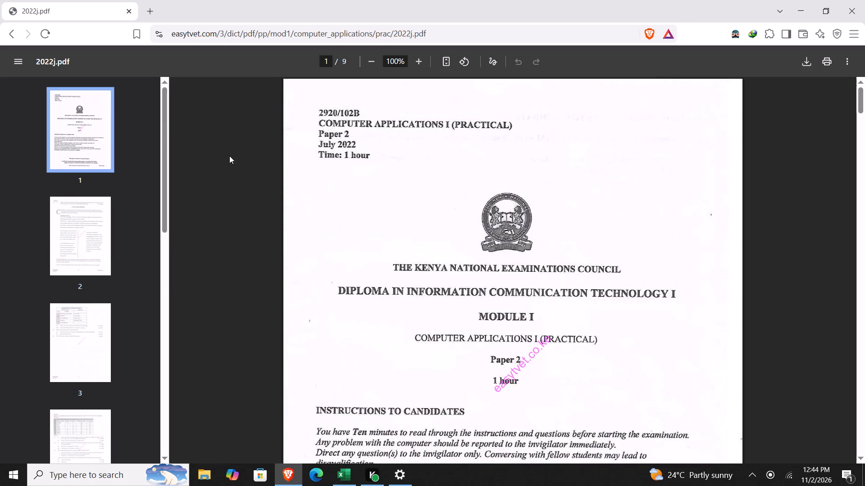
# Search the web for "python notes" in a new browser tab and open the W3Schools Introduction to Python result.
pyautogui.click(151, 11)
pyautogui.click(187, 38)
pyautogui.write('pythp')
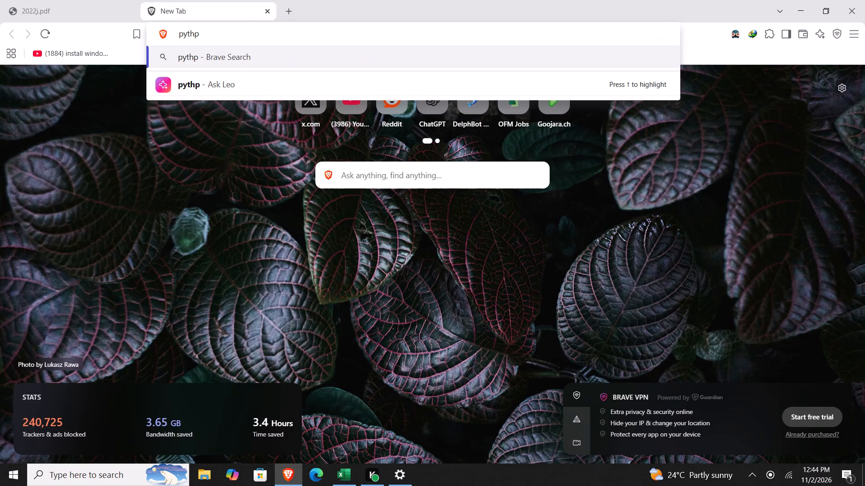
pyautogui.press('BackSpace')
pyautogui.write('on notes')
pyautogui.press('Return')
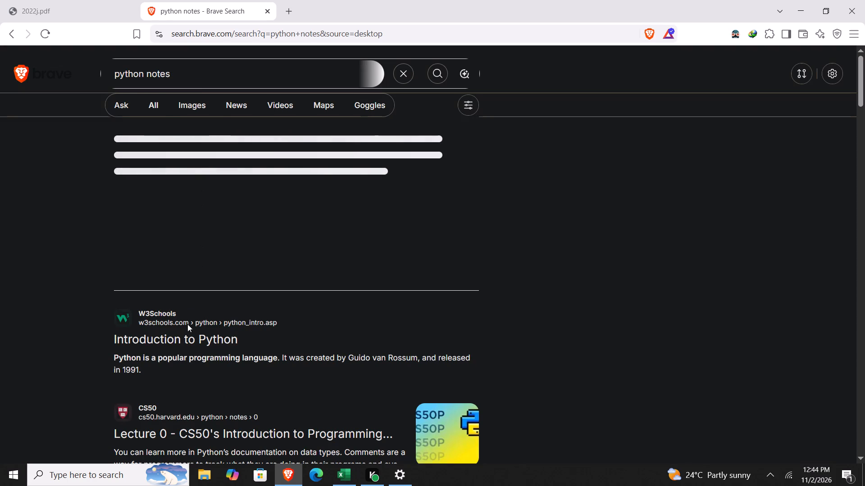
pyautogui.click(190, 340)
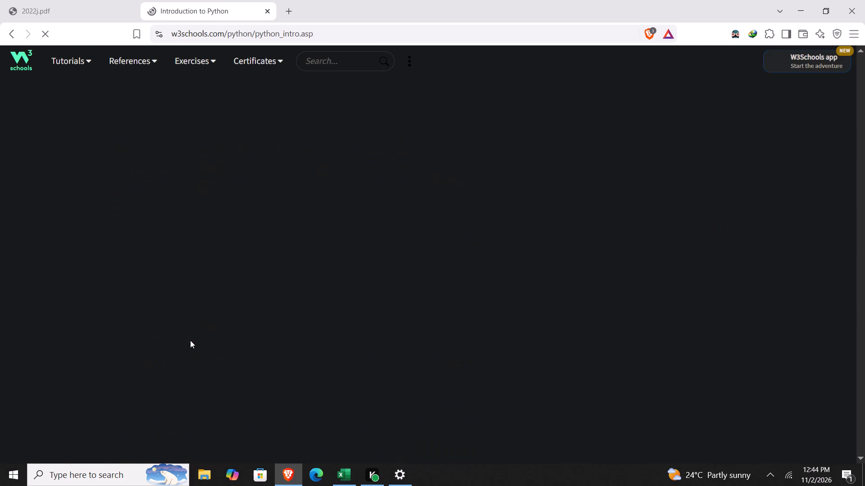
# Read through the W3Schools Python Introduction page, covering what Python is, what it can do and why it is used.
pyautogui.scroll(-1, 222, 281)
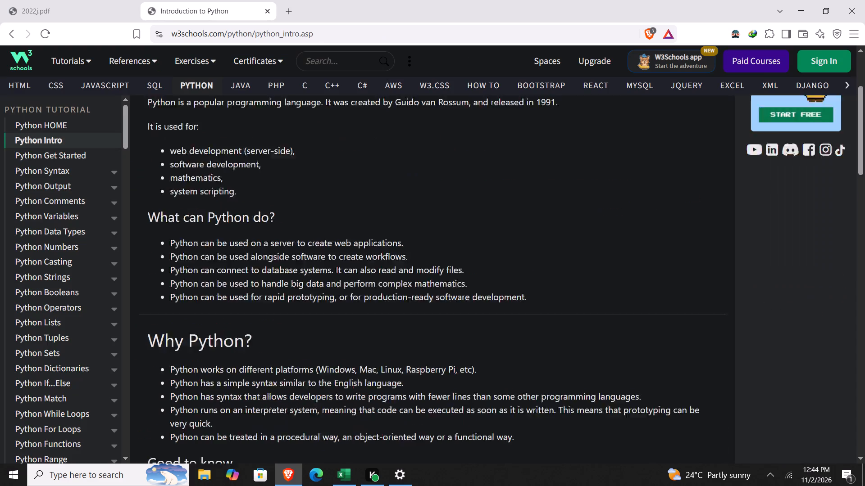
pyautogui.scroll(-7, 222, 281)
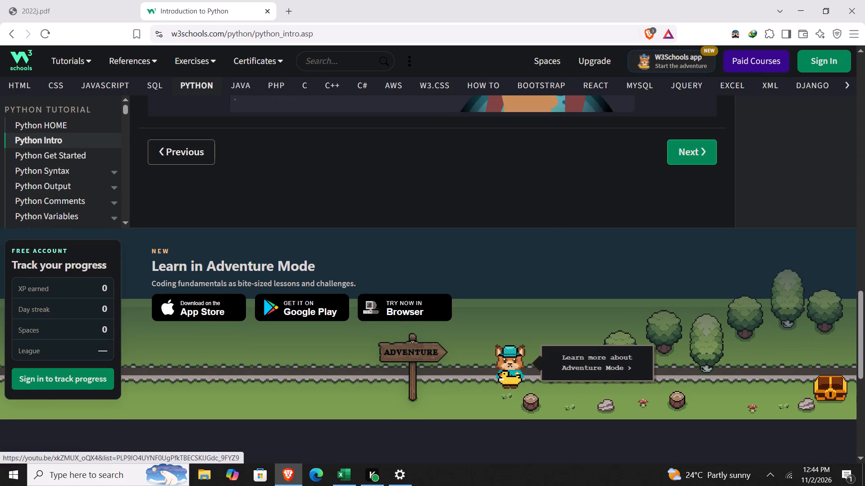
pyautogui.scroll(10, 222, 281)
pyautogui.scroll(-1, 222, 281)
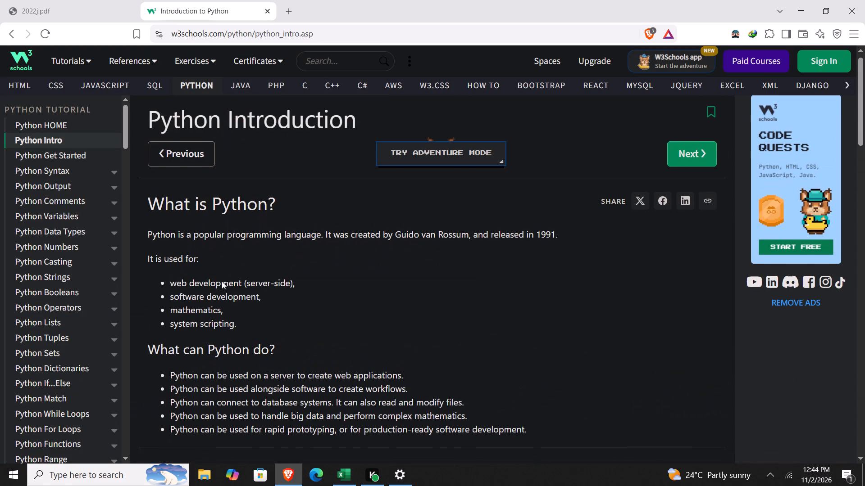
pyautogui.scroll(-3, 222, 281)
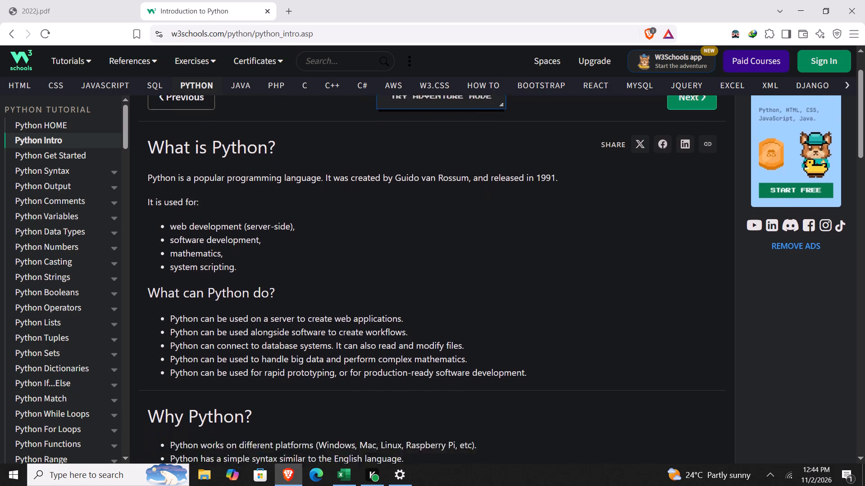
pyautogui.scroll(-1, 222, 281)
pyautogui.scroll(4, 222, 281)
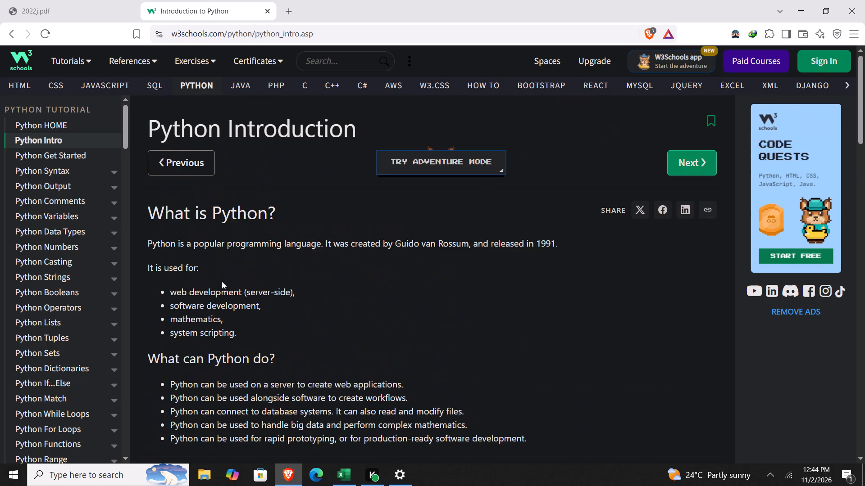
pyautogui.scroll(-1, 222, 281)
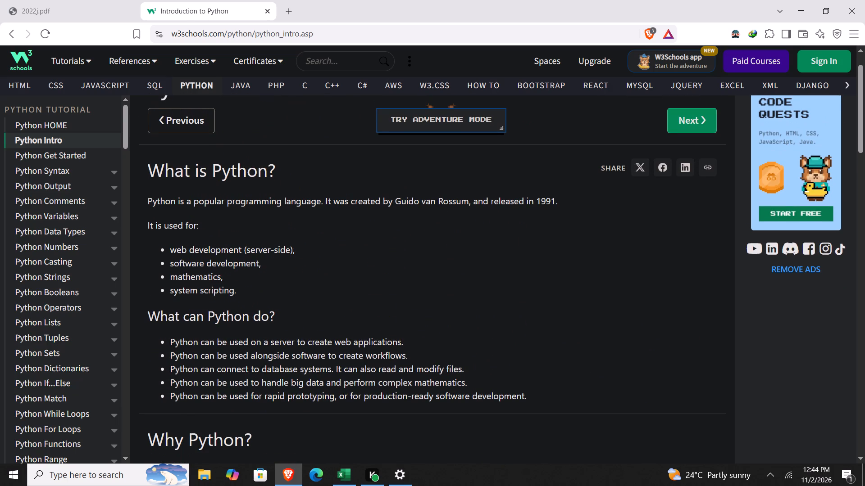
pyautogui.scroll(-2, 222, 281)
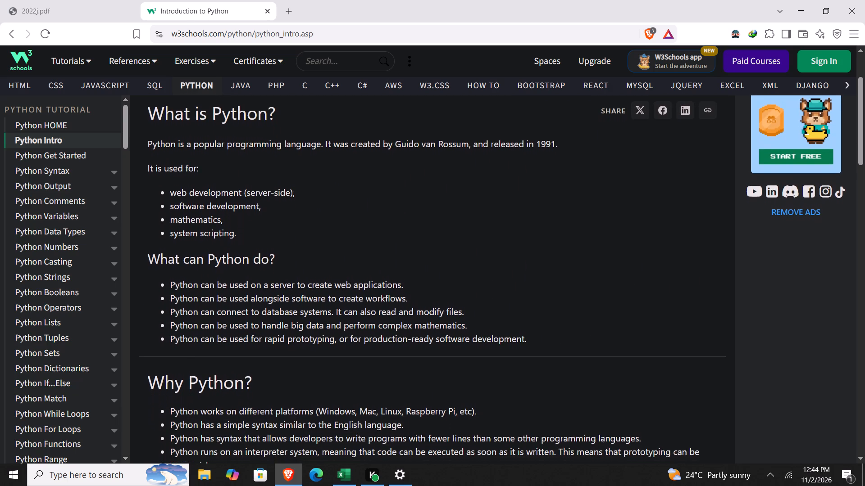
pyautogui.scroll(-3, 222, 281)
pyautogui.scroll(15, 222, 281)
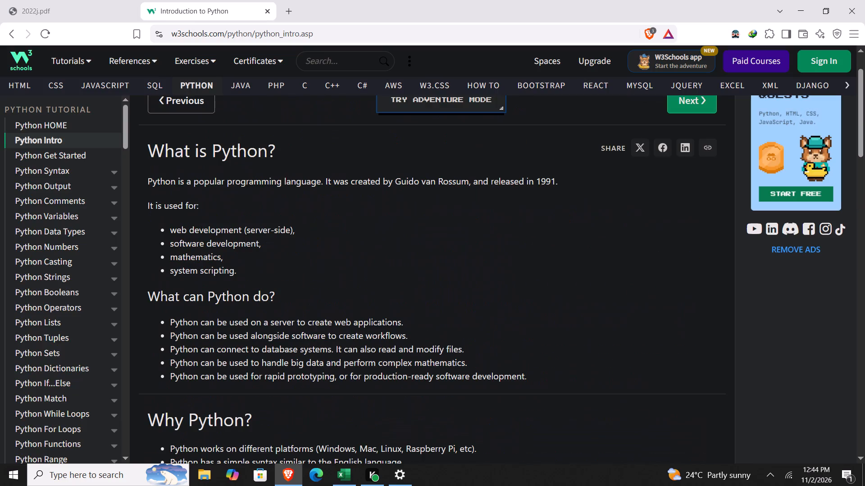
# Find WhatsApp through the Windows search and open the app.
pyautogui.press('w')
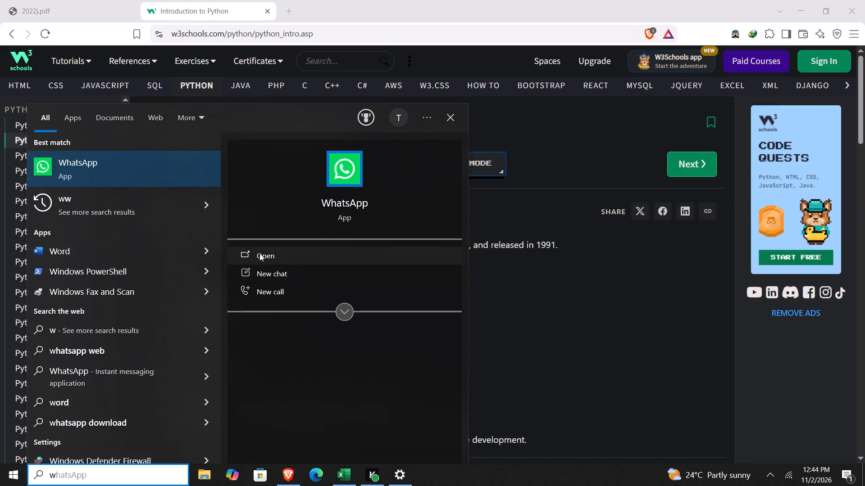
pyautogui.click(259, 253)
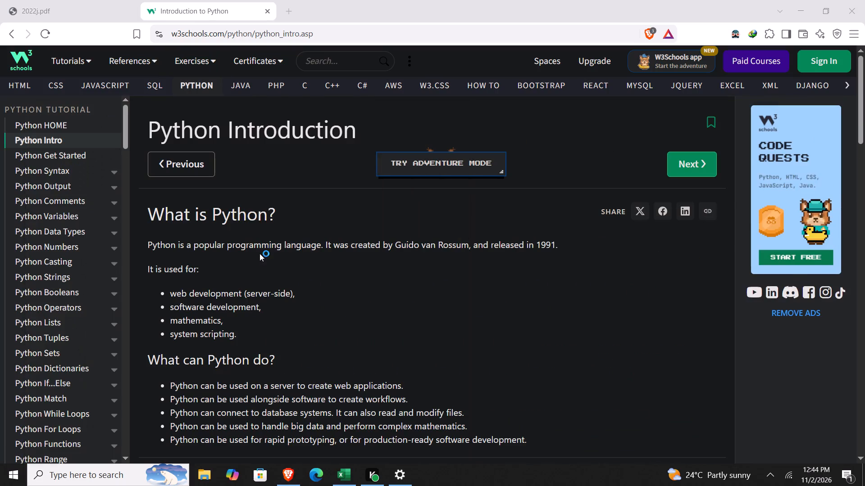
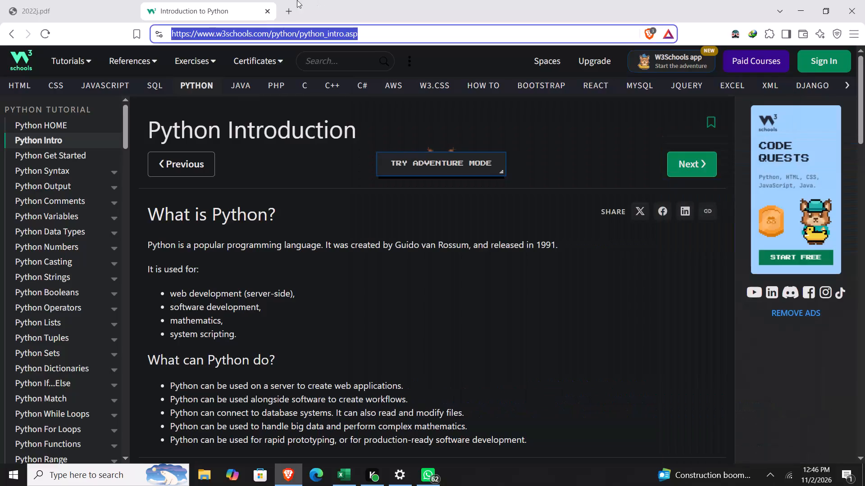
# Go back to the 2022j.pdf exam paper and look through it, including the Task 2 figure and questions (a) to (g).
pyautogui.click(129, 0)
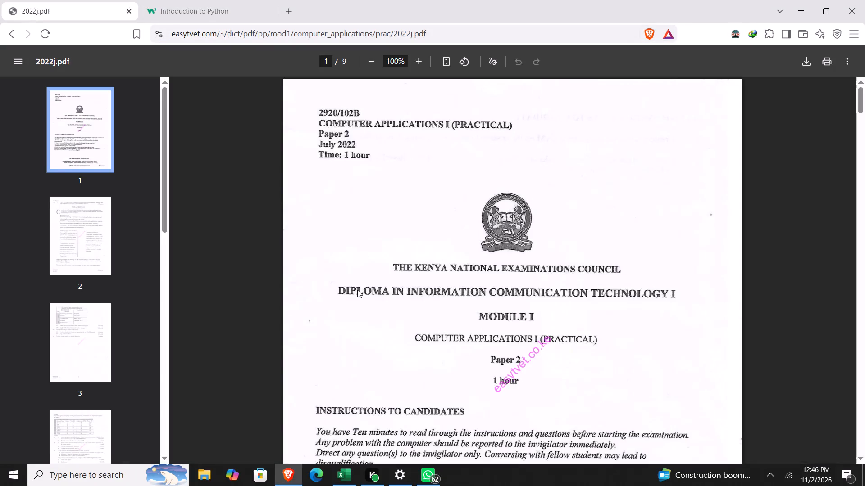
pyautogui.scroll(-8, 357, 290)
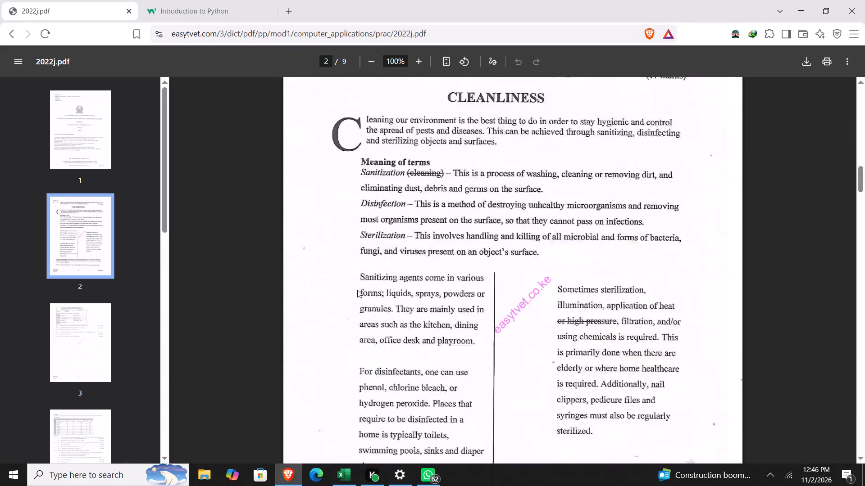
pyautogui.scroll(-6, 357, 290)
pyautogui.scroll(2, 357, 290)
pyautogui.scroll(-1, 357, 290)
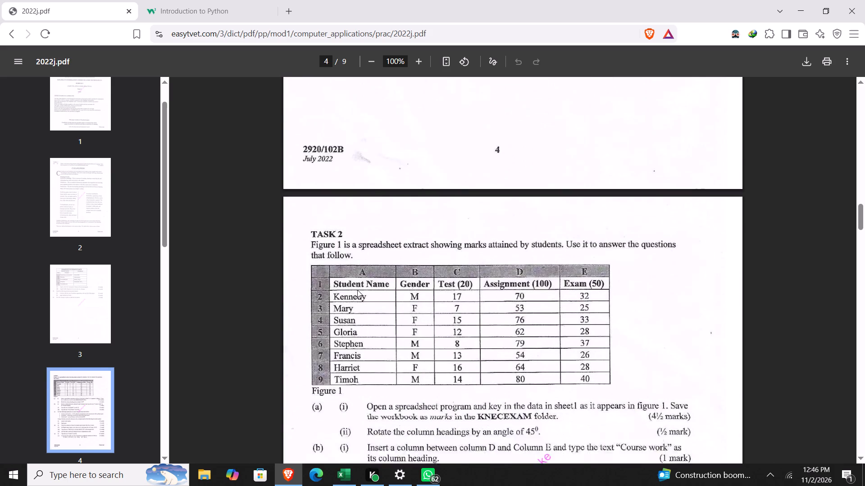
pyautogui.scroll(-2, 357, 290)
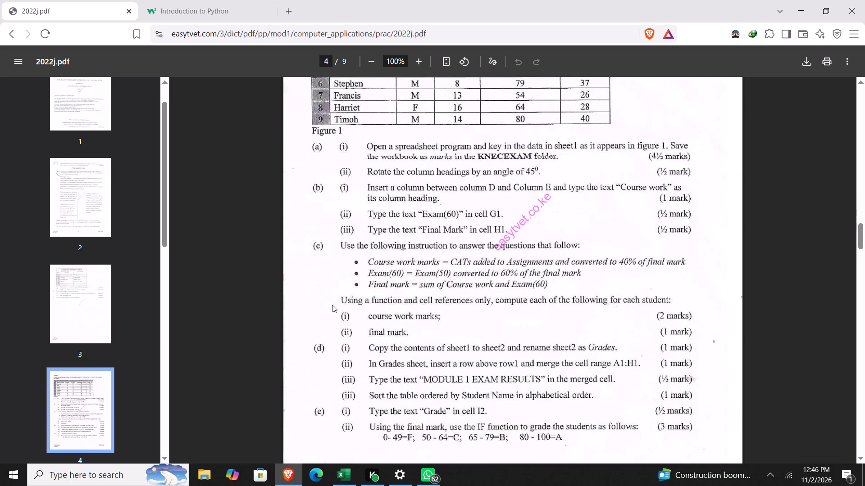
pyautogui.scroll(-3, 332, 305)
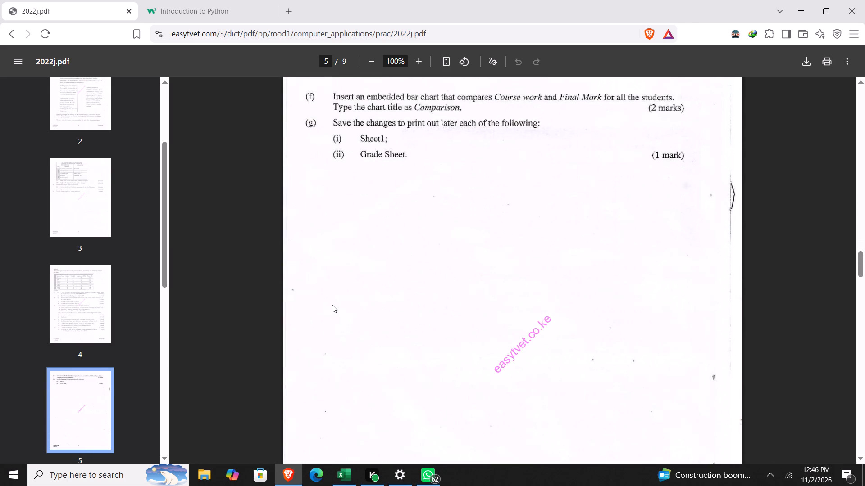
pyautogui.scroll(6, 332, 305)
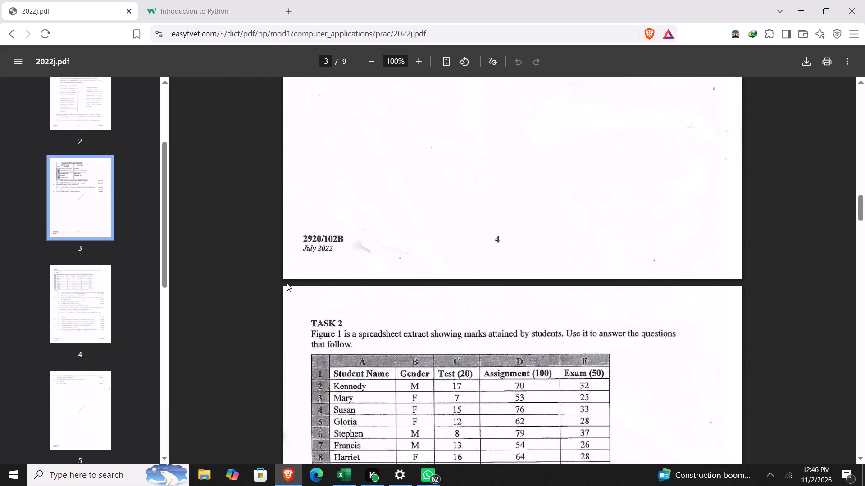
# Switch to the Excel workbook and apply All Borders to the marks table in cells A1:G9.
pyautogui.click(341, 464)
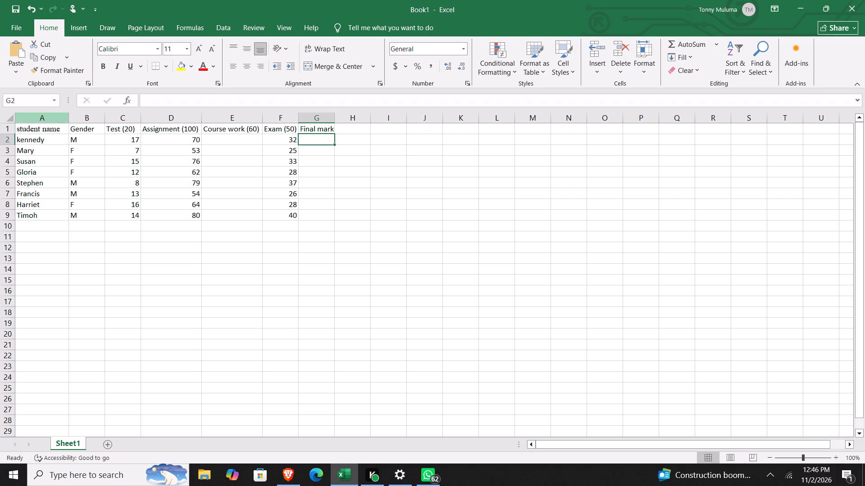
pyautogui.moveTo(31, 131); pyautogui.dragTo(350, 212)
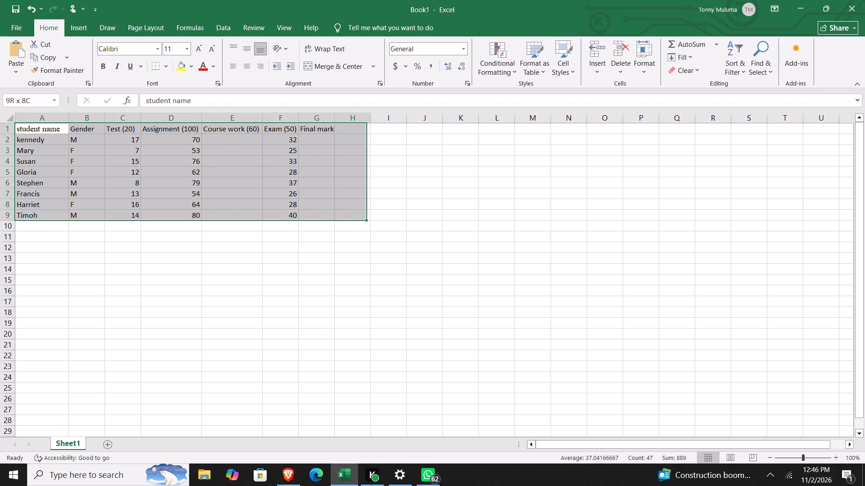
pyautogui.moveTo(350, 212); pyautogui.dragTo(322, 214)
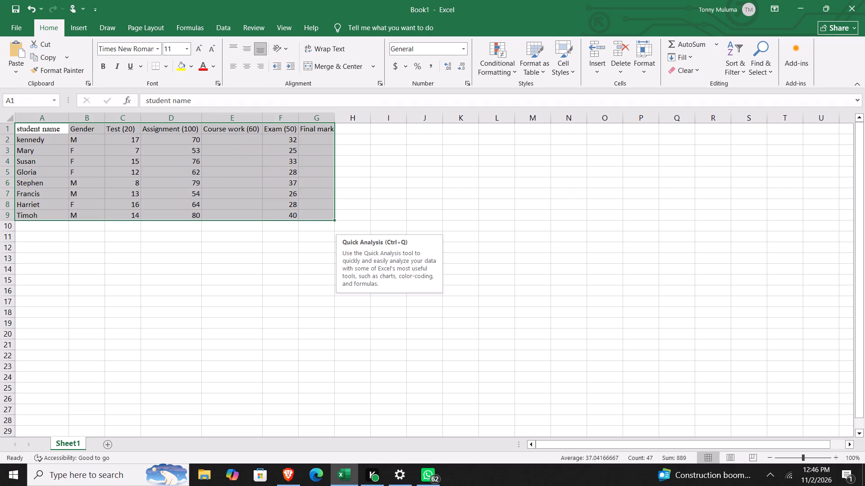
pyautogui.click(169, 69)
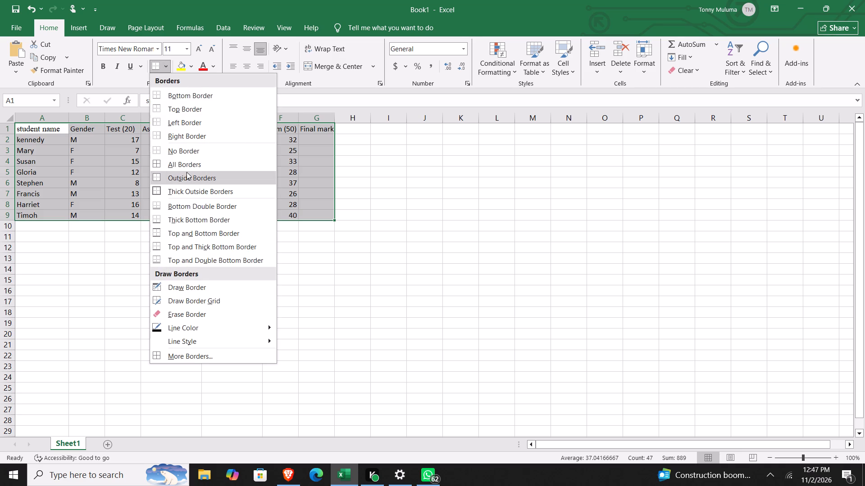
pyautogui.click(184, 166)
pyautogui.click(128, 229)
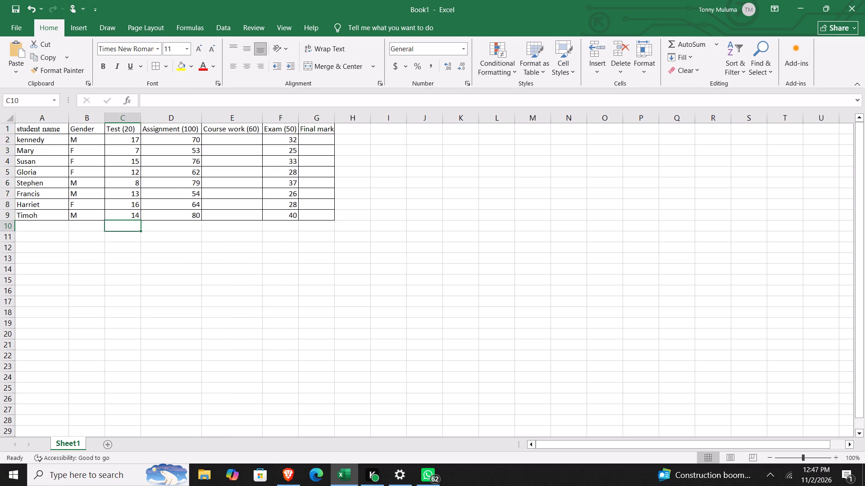
# Sort the marks table in A1:G9 by student name from Z to A.
pyautogui.moveTo(48, 127); pyautogui.dragTo(284, 213)
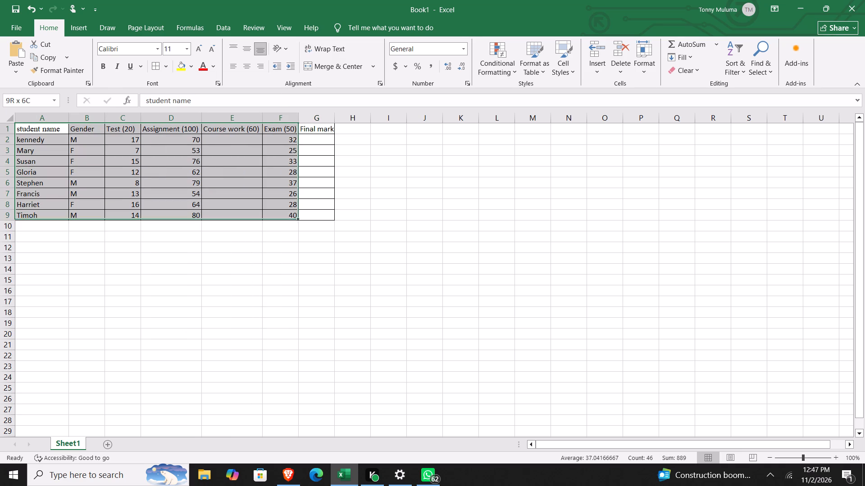
pyautogui.moveTo(284, 213); pyautogui.dragTo(327, 213)
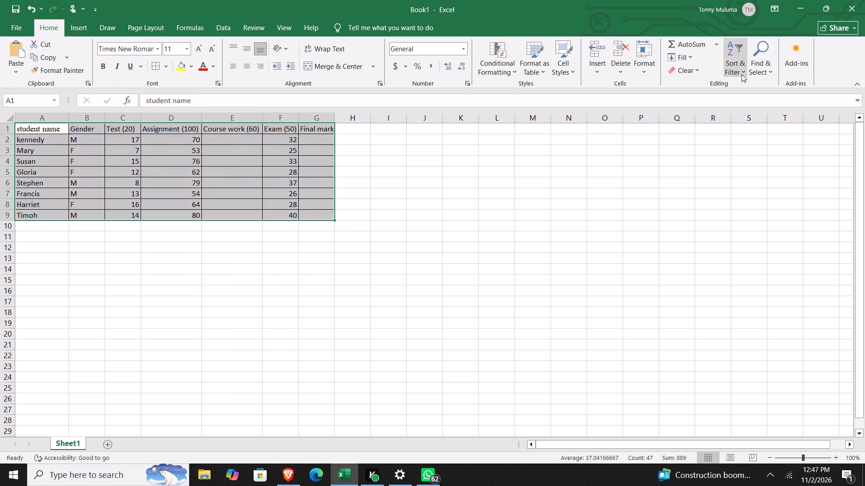
pyautogui.click(742, 74)
pyautogui.click(747, 93)
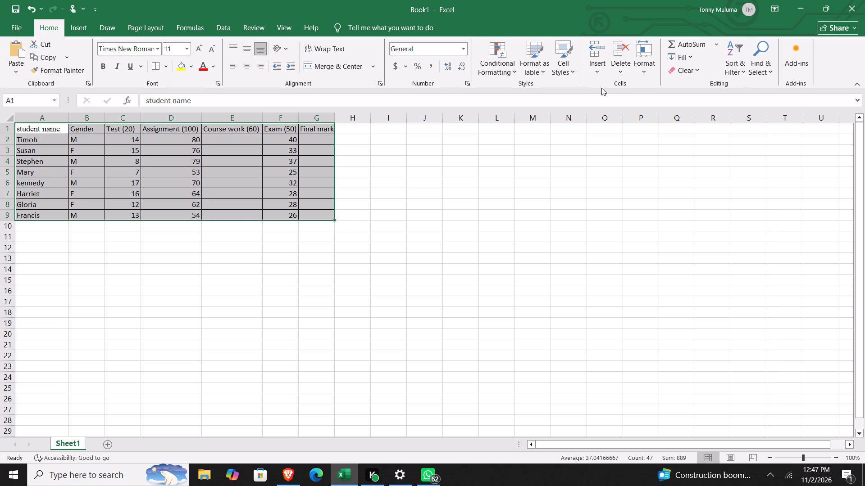
pyautogui.click(689, 57)
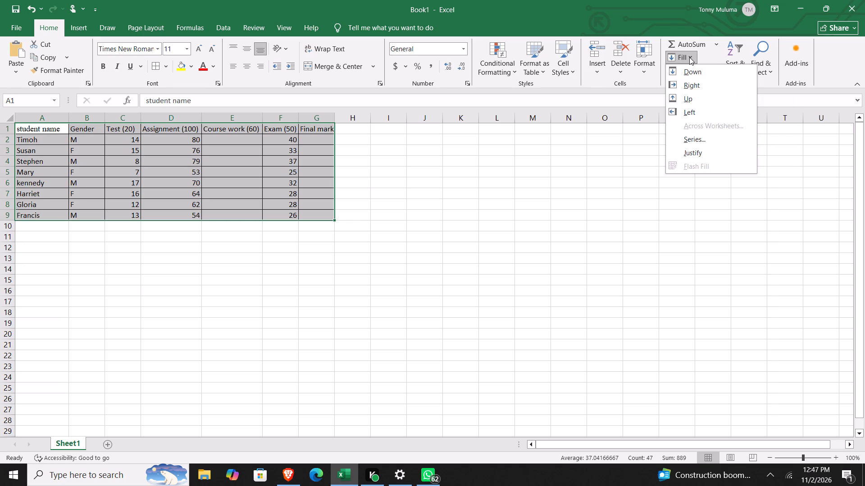
pyautogui.click(689, 57)
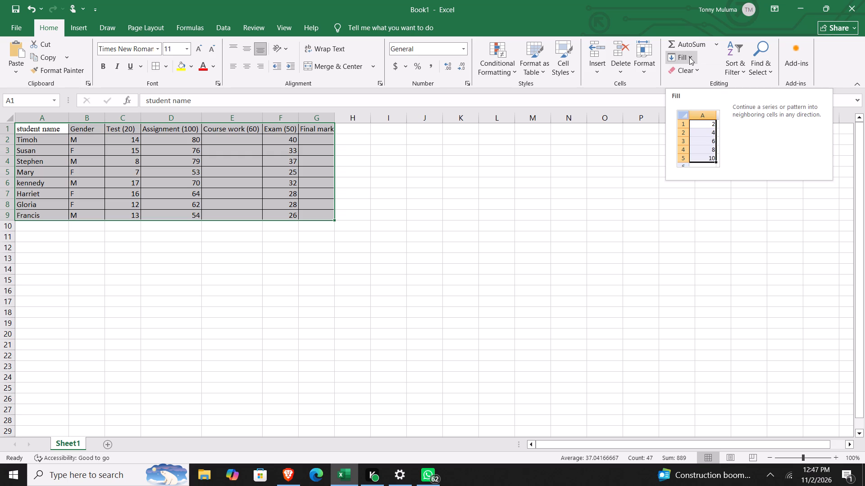
# Add filters to the header row of the marks table.
pyautogui.click(742, 73)
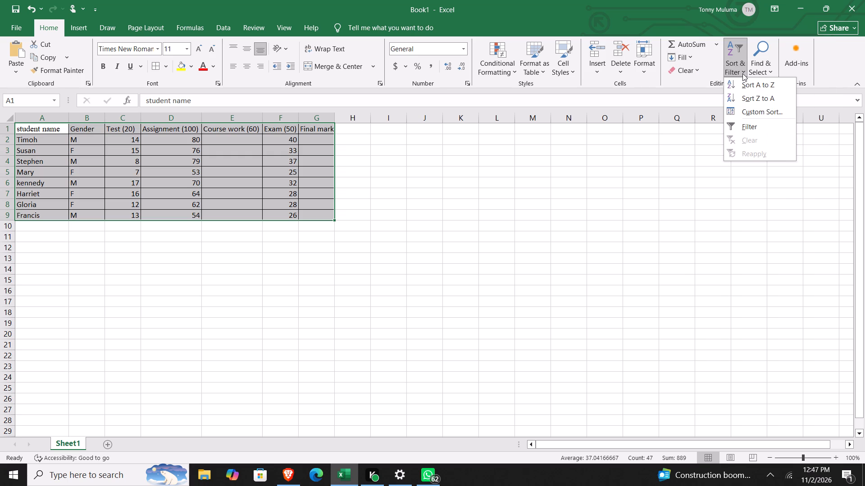
pyautogui.click(739, 124)
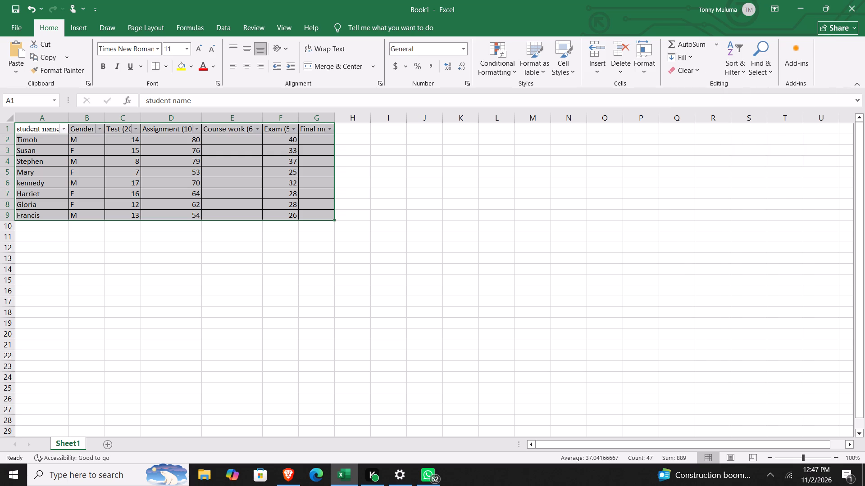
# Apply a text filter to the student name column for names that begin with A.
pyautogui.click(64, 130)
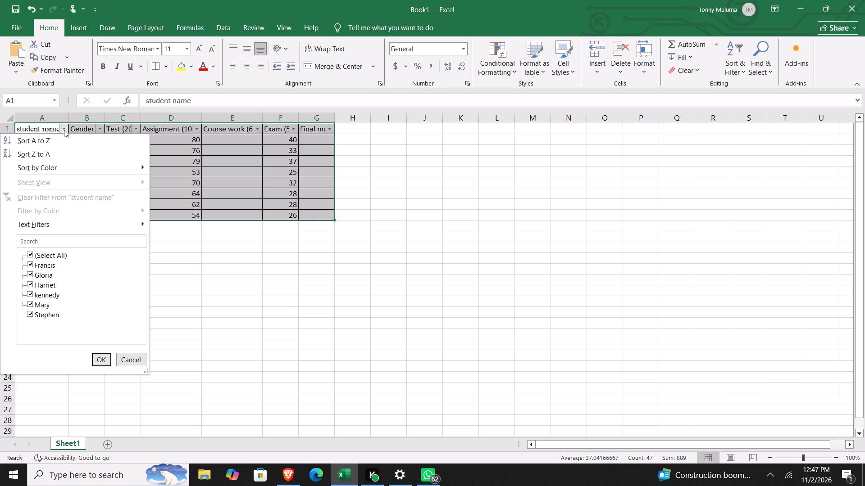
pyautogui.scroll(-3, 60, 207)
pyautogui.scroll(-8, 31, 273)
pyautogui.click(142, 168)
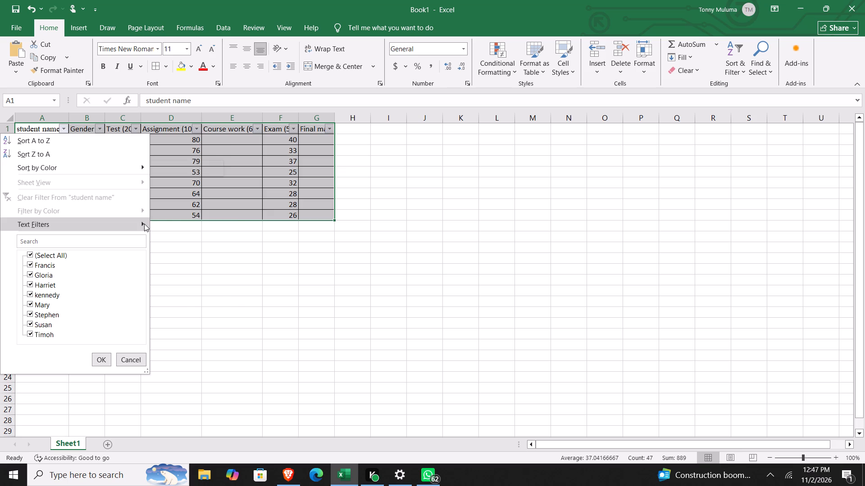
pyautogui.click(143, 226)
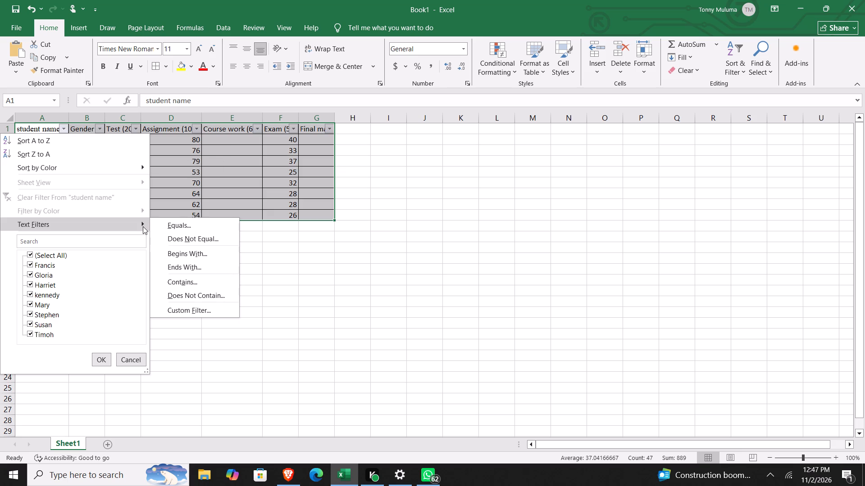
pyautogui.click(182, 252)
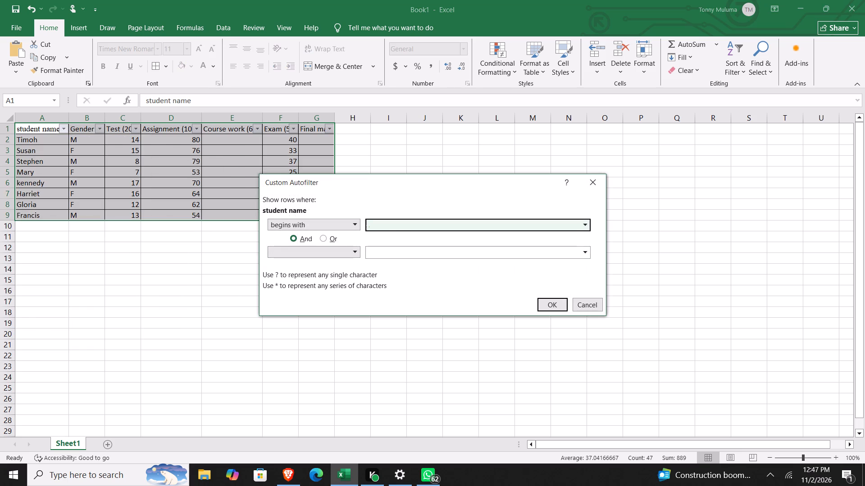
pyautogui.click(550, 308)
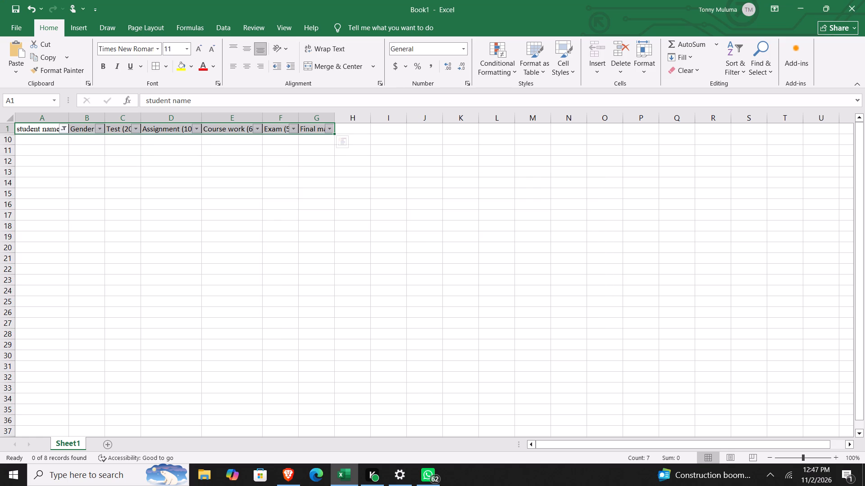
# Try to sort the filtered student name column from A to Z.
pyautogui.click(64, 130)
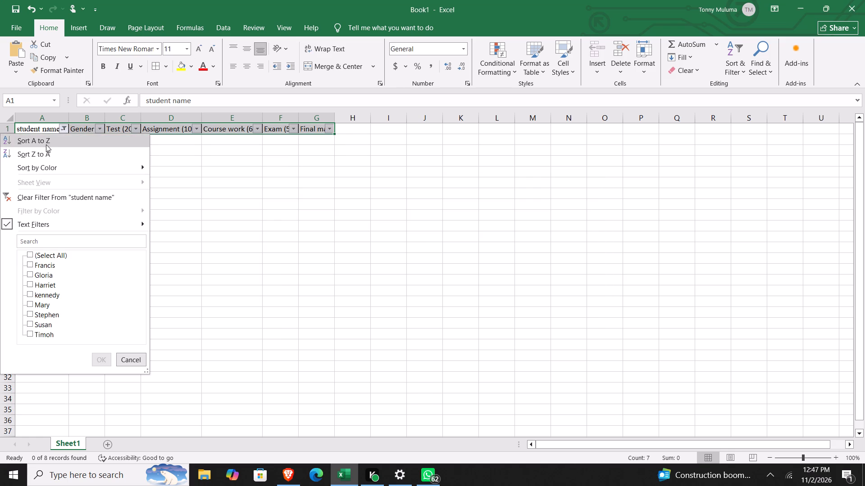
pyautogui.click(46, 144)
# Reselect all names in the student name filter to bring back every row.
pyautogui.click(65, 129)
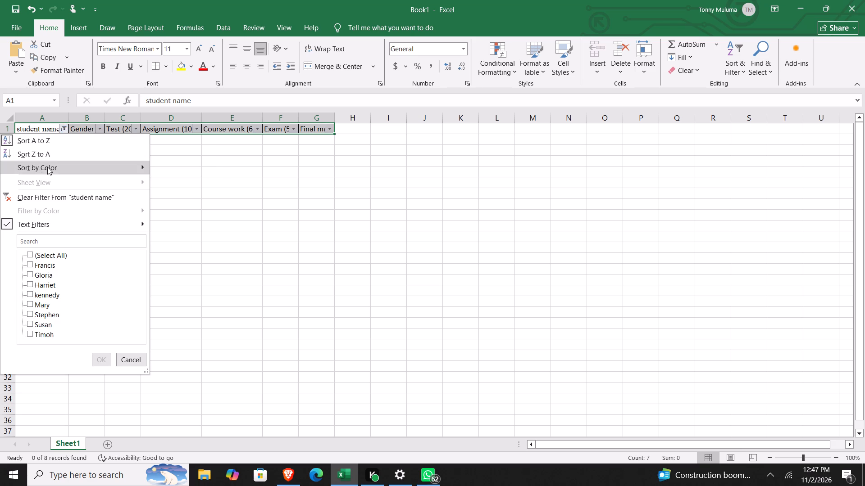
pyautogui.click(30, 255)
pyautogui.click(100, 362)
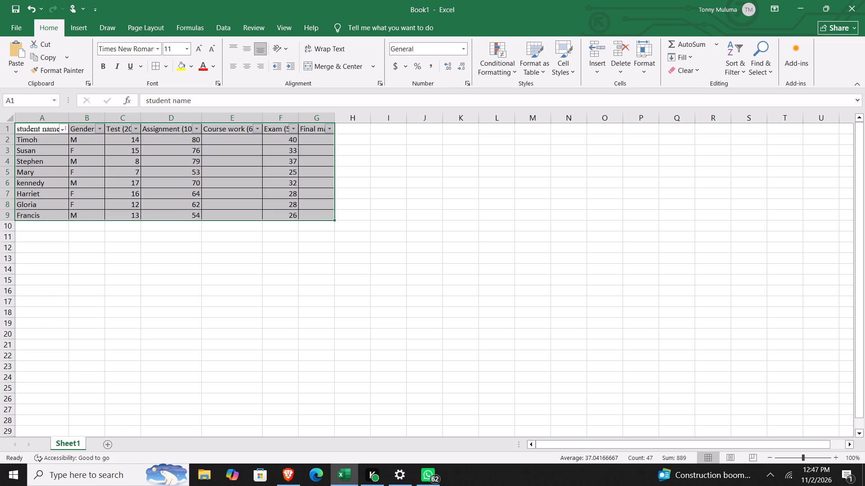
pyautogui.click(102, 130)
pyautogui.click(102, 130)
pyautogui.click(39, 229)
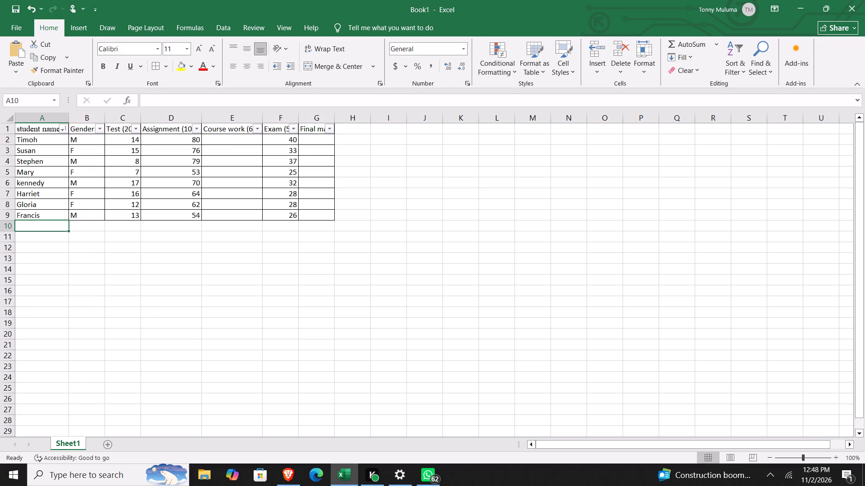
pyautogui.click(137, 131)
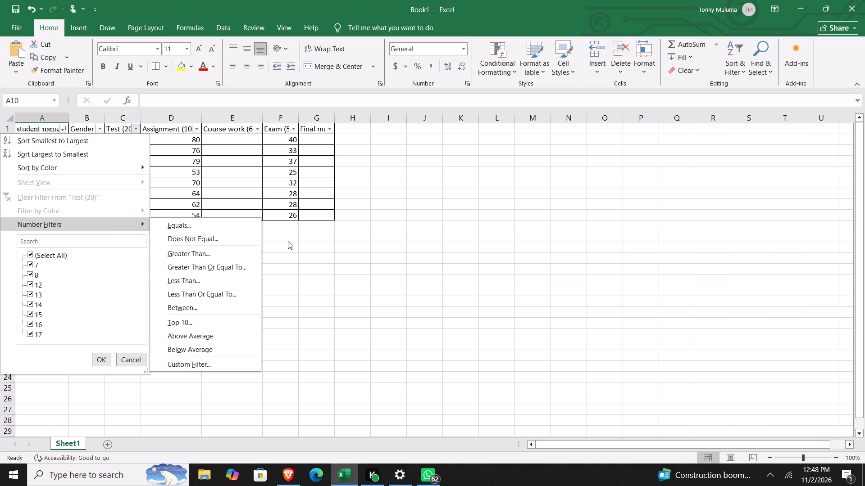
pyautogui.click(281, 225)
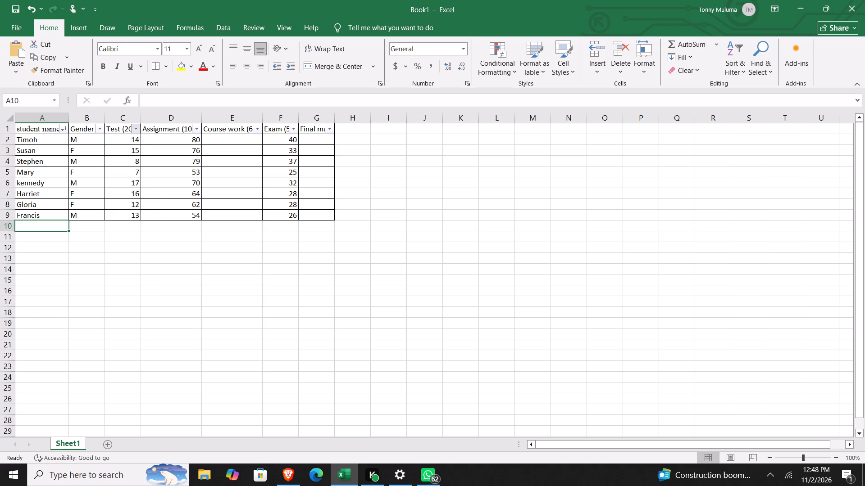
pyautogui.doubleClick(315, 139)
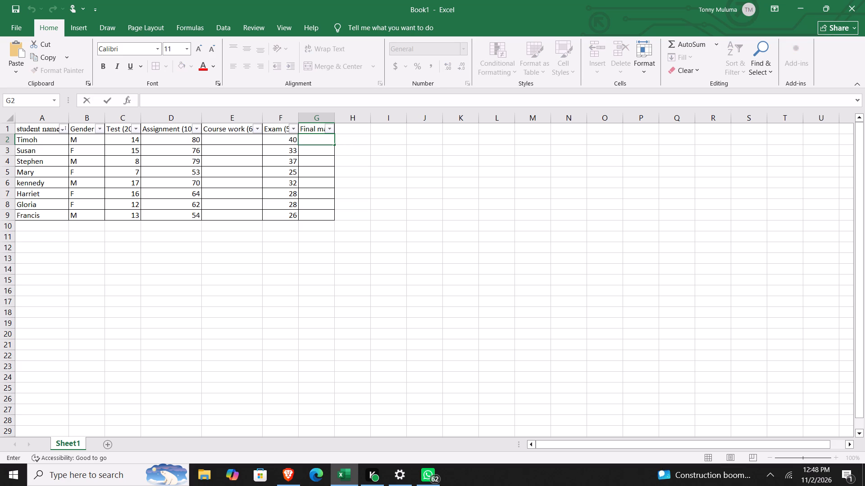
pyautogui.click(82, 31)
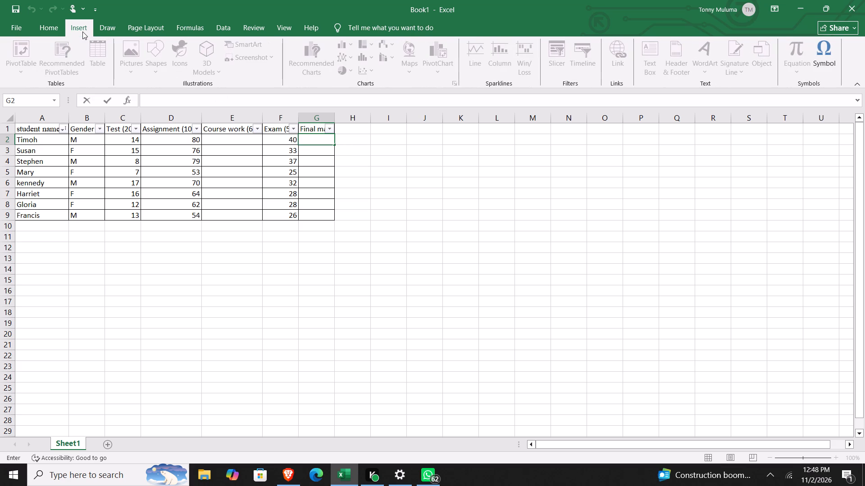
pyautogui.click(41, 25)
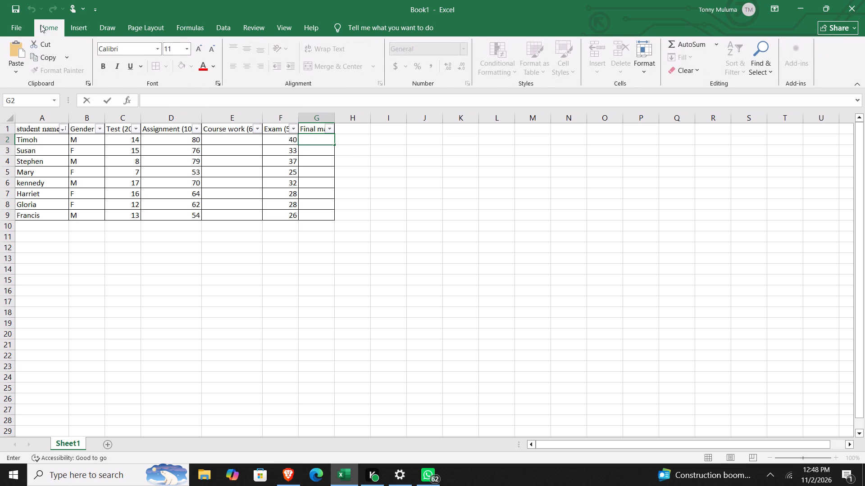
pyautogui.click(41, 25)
# Switch to Brave and look through the remaining questions and tasks of the 2022j.pdf exam paper to its last page.
pyautogui.click(285, 478)
pyautogui.scroll(-4, 332, 269)
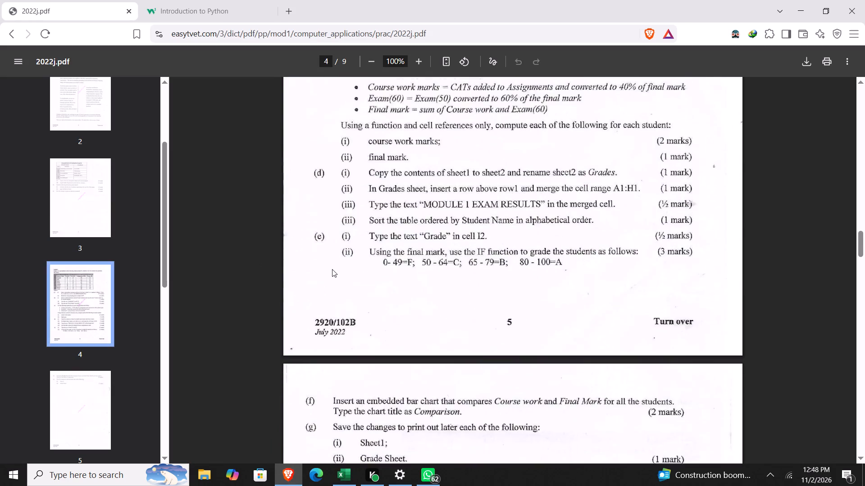
pyautogui.scroll(-14, 332, 269)
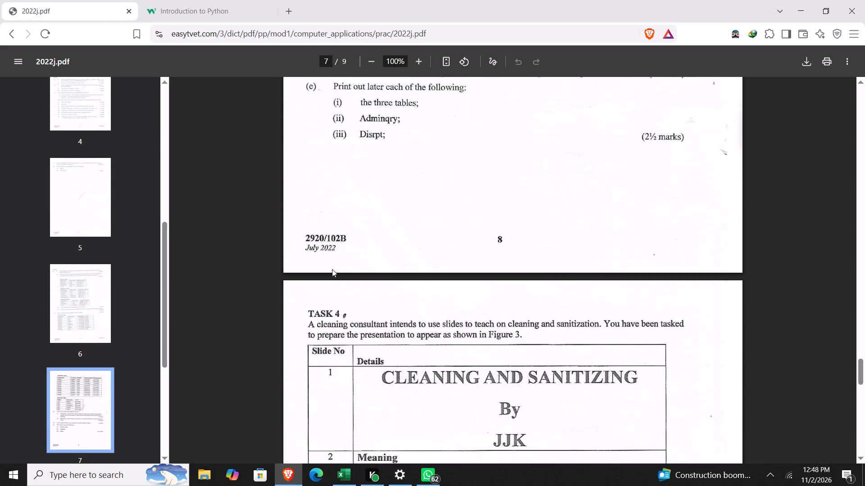
pyautogui.scroll(-7, 332, 269)
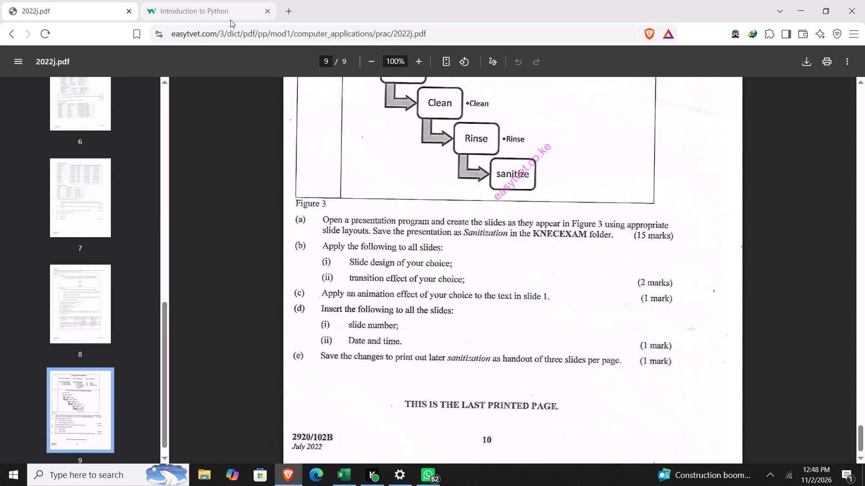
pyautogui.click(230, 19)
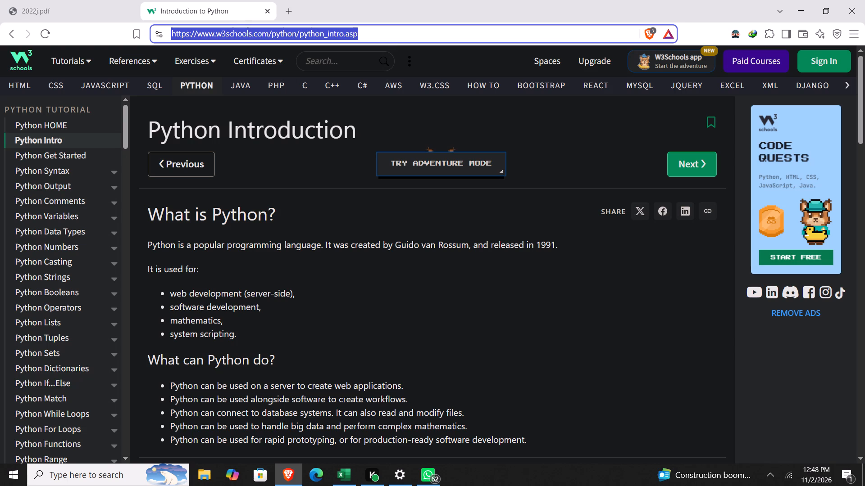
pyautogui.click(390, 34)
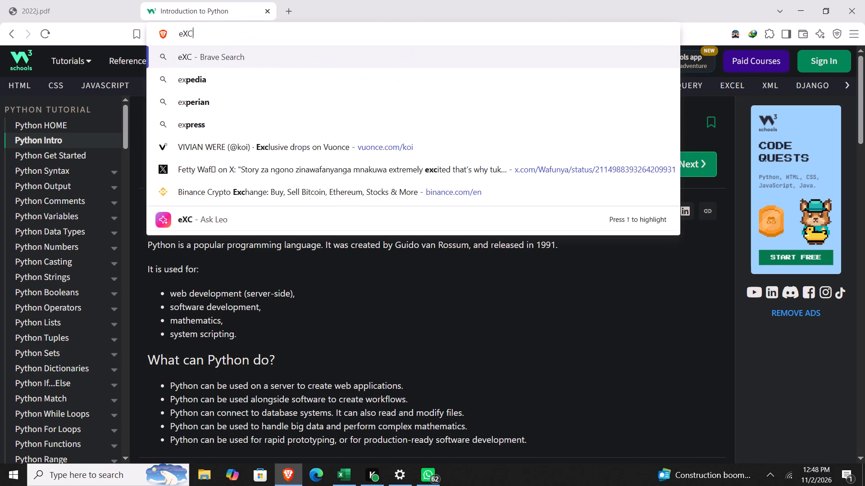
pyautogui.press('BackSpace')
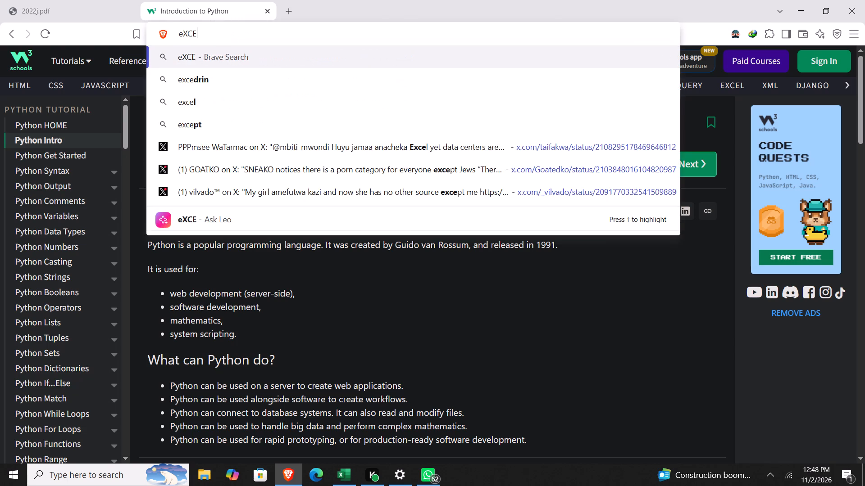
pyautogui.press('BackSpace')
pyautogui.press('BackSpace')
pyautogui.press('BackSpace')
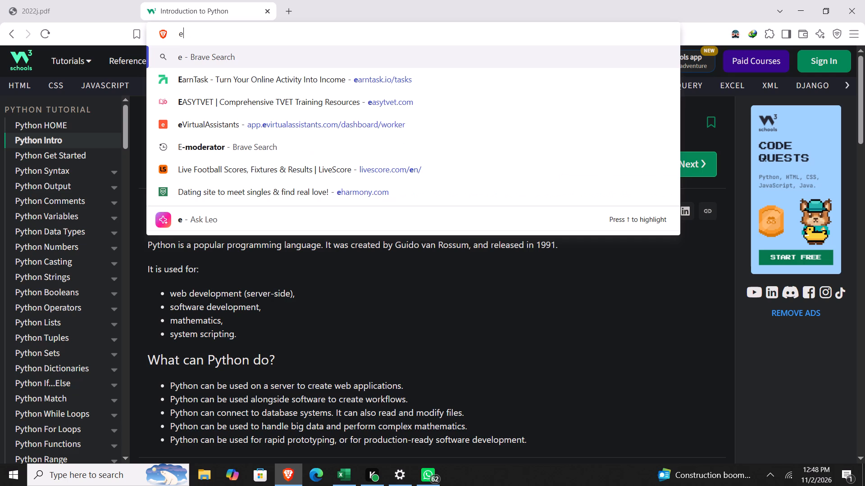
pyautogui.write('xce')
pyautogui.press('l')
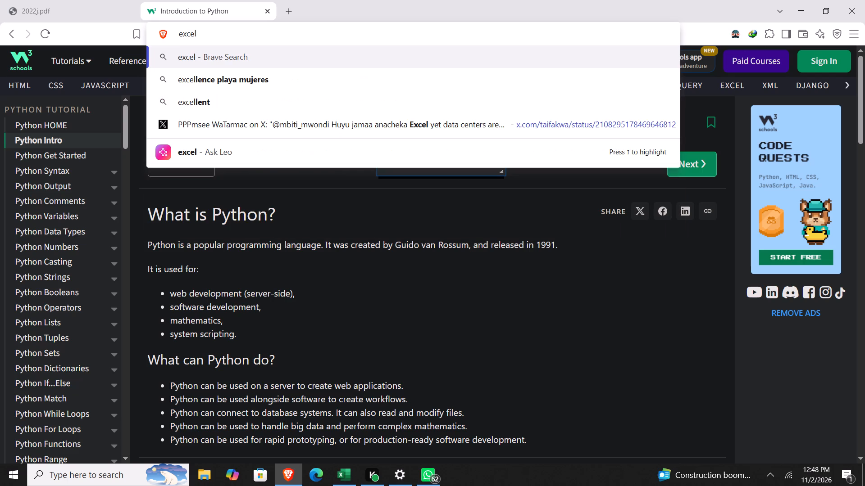
# Search the web for deriv in a new tab and open the deriv.com site, closing the Python tutorial and 2022j.pdf tabs.
pyautogui.click(292, 7)
pyautogui.write('deriv')
pyautogui.press('Return')
pyautogui.click(267, 13)
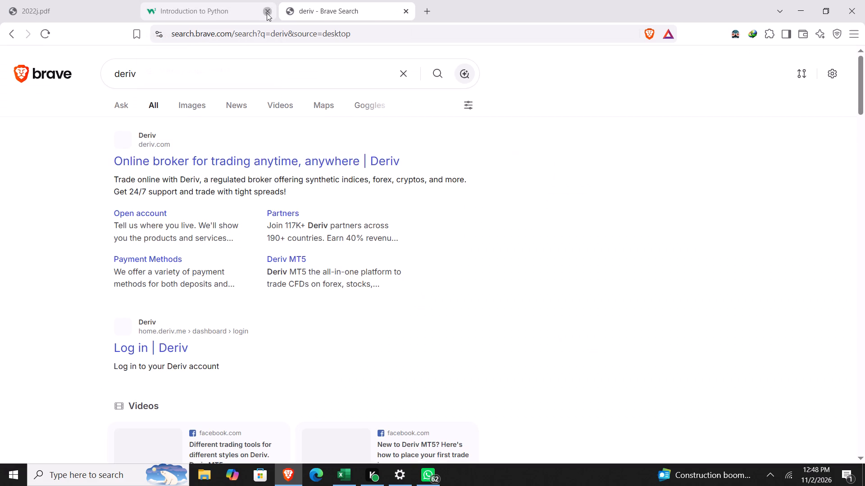
pyautogui.click(194, 159)
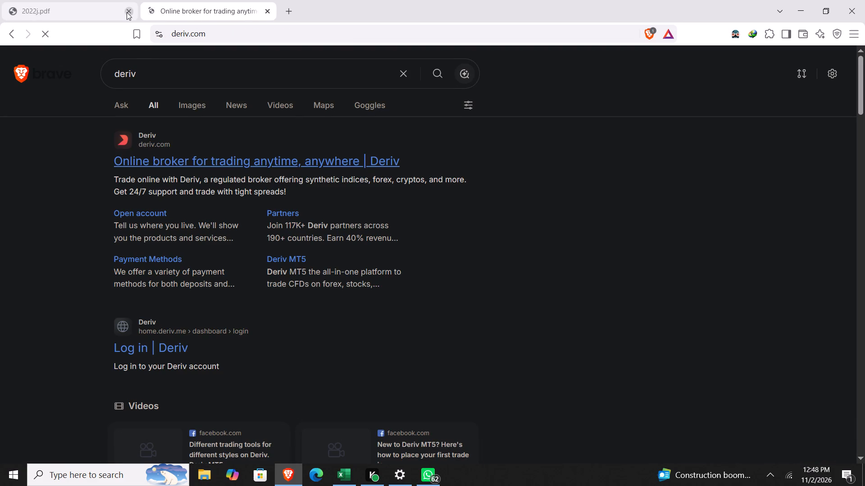
pyautogui.click(127, 12)
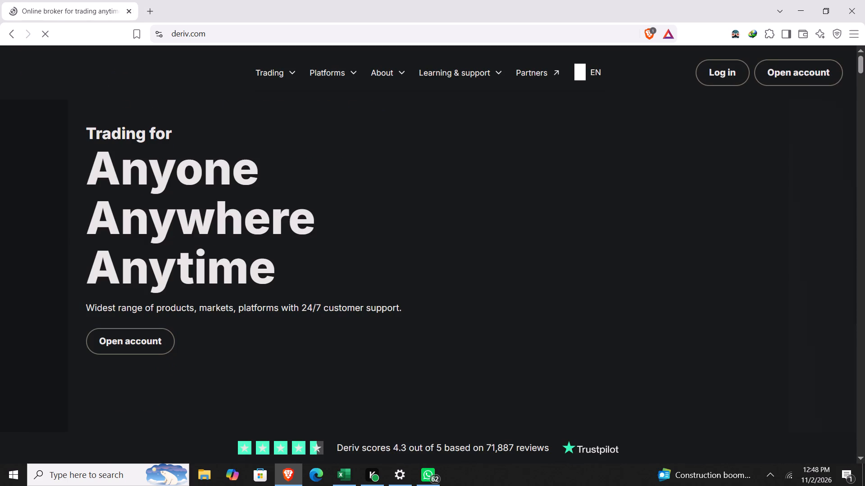
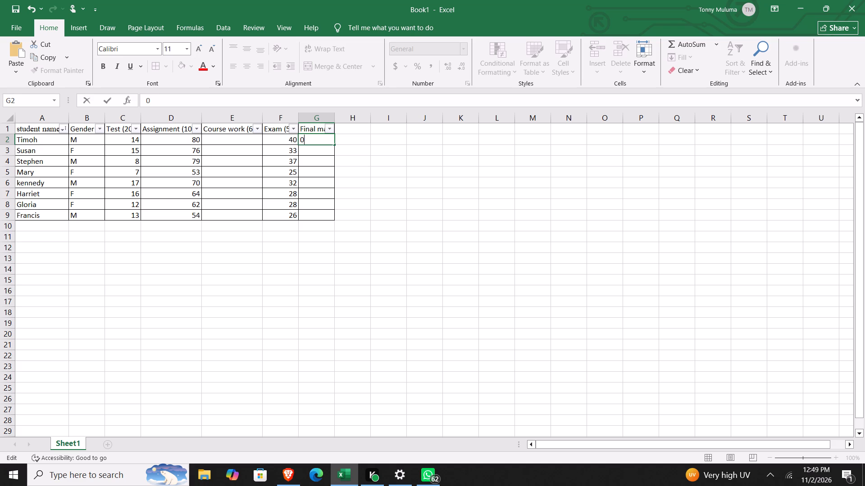
# Clear the 0 from Timoh's Final marks cell G2 and start a formula with an equals sign.
pyautogui.press('BackSpace')
pyautogui.press('-')
pyautogui.press('BackSpace')
pyautogui.hotkey('shift', '_')
pyautogui.press('BackSpace')
pyautogui.press('=')
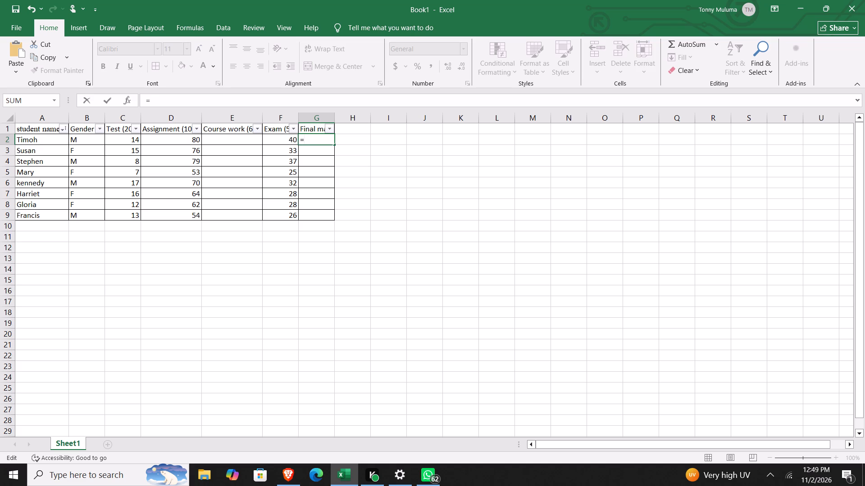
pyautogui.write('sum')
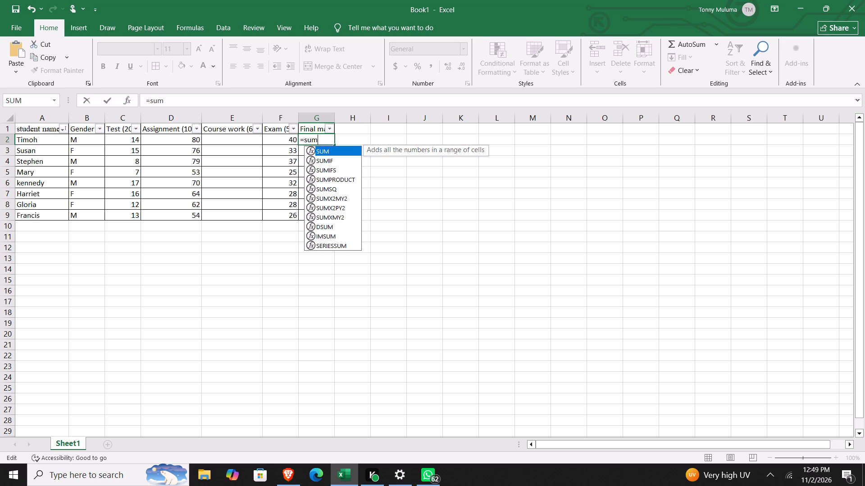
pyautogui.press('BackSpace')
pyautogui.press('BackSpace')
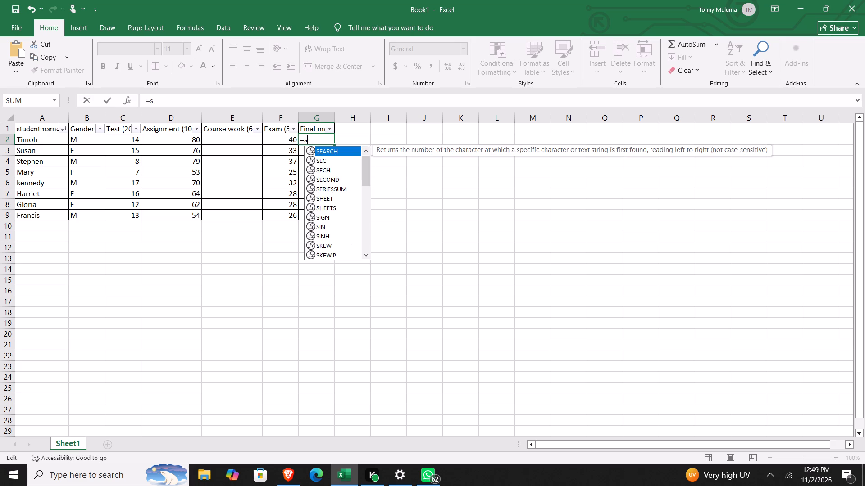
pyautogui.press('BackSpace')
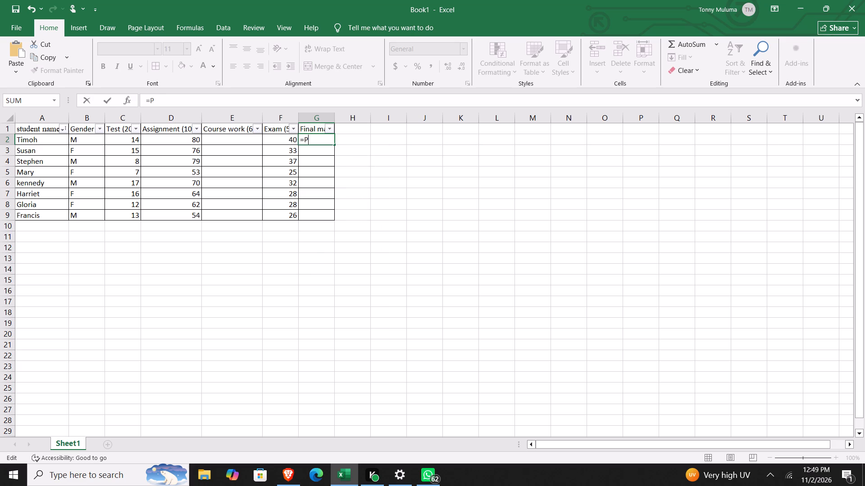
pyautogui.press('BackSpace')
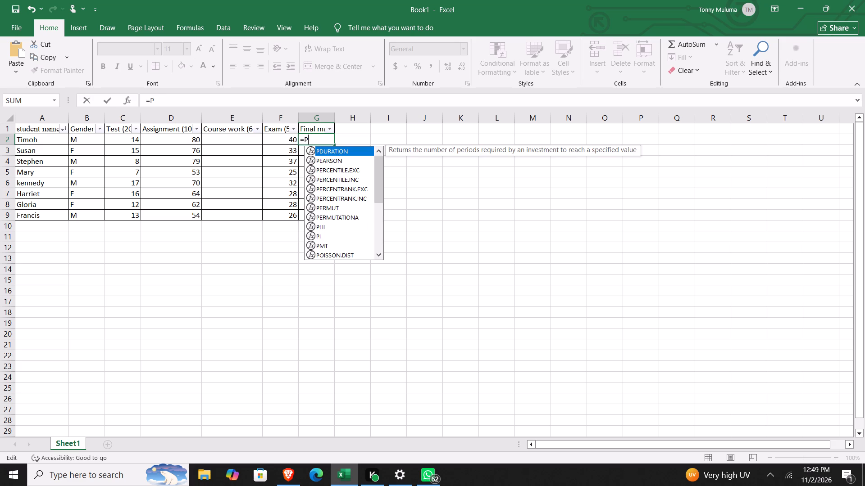
# Build a PRODUCT function in G2 that multiplies Timoh's assignment mark in D2 by 0.7.
pyautogui.write('EO')
pyautogui.press('BackSpace')
pyautogui.press('BackSpace')
pyautogui.write('RP')
pyautogui.press('BackSpace')
pyautogui.press('o')
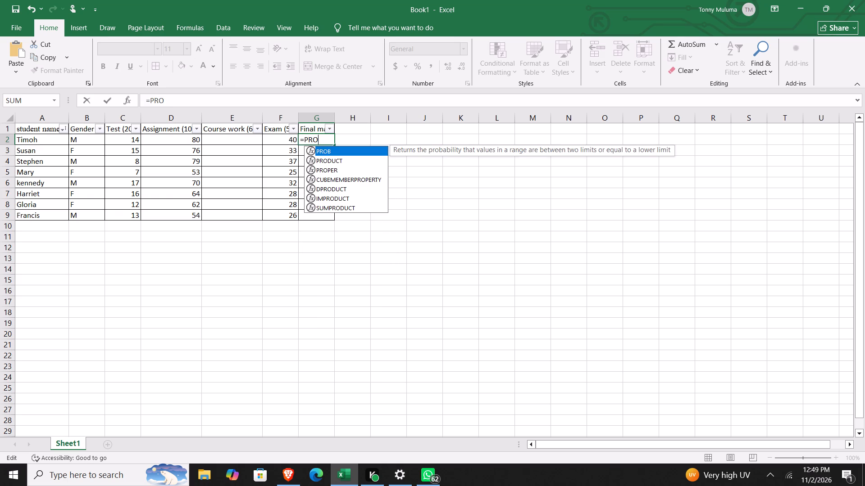
pyautogui.click(323, 155)
pyautogui.click(324, 161)
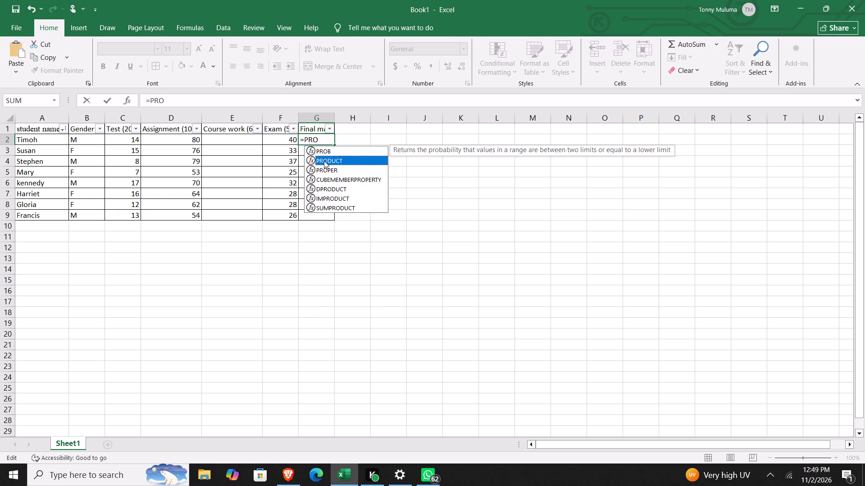
pyautogui.tripleClick(324, 161)
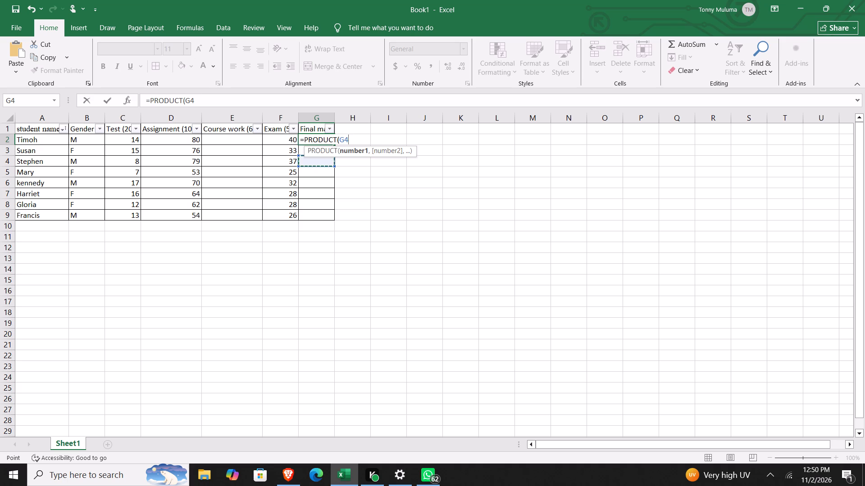
pyautogui.press('BackSpace')
pyautogui.press('BackSpace')
pyautogui.write('D2')
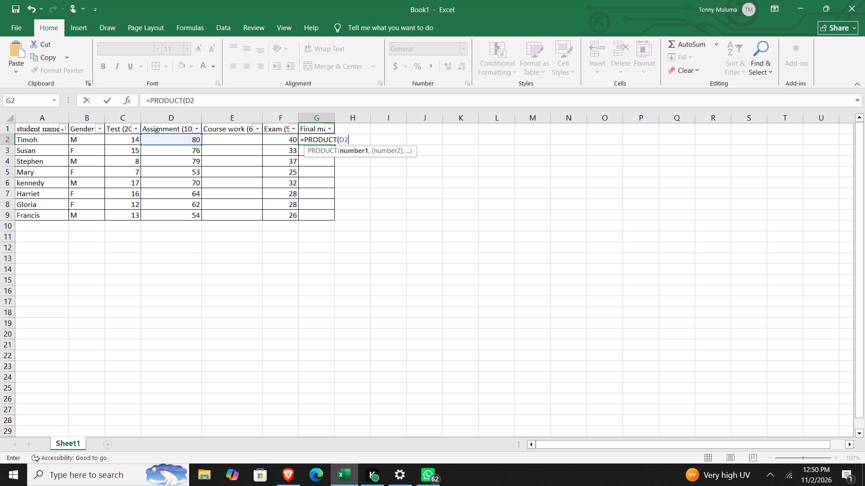
pyautogui.press('space')
pyautogui.write(',')
pyautogui.press('space')
pyautogui.write('0,')
pyautogui.press('BackSpace')
pyautogui.press('.')
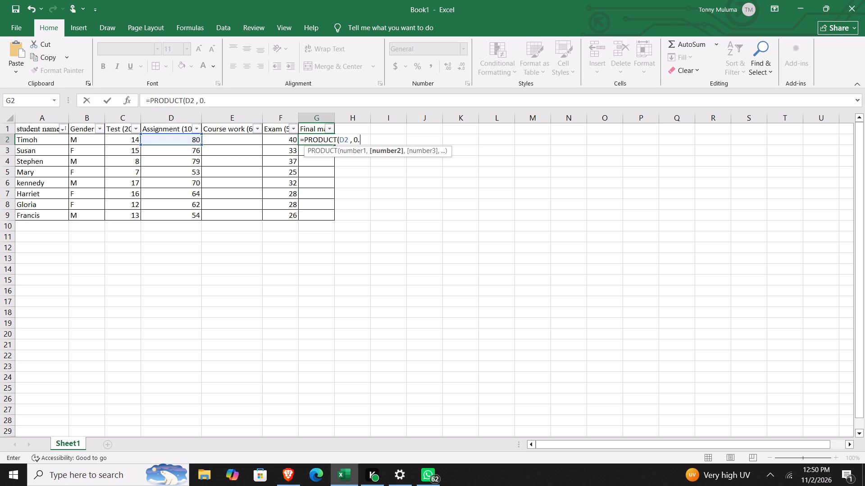
pyautogui.press('7')
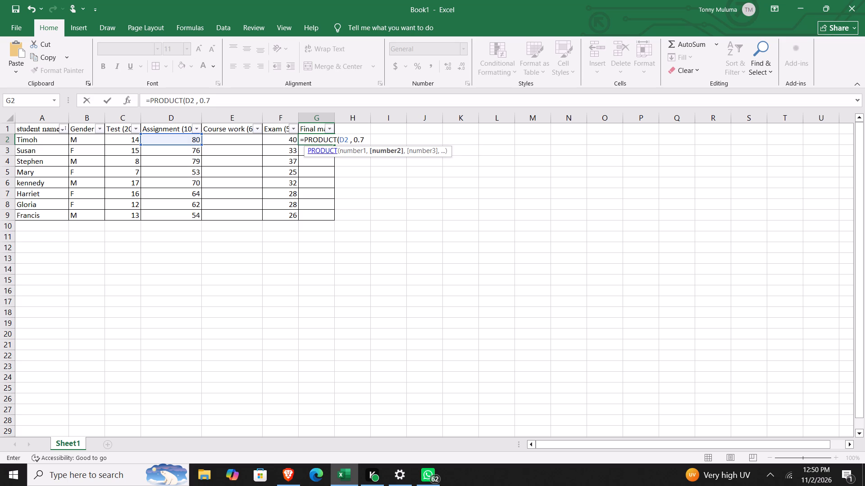
# Make the column of the D2 reference absolute as $D2, close the PRODUCT function's bracket and enter the formula in G2.
pyautogui.click(339, 140)
pyautogui.hotkey('shift', '@')
pyautogui.press('BackSpace')
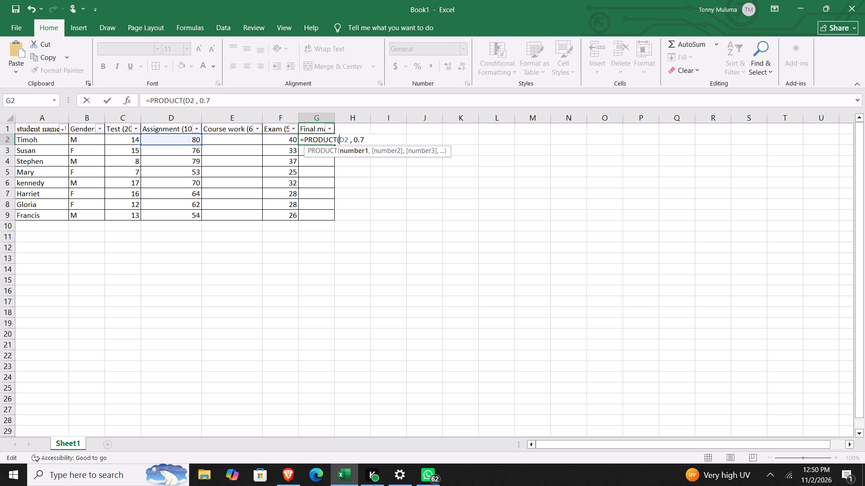
pyautogui.hotkey('shift', '#')
pyautogui.press('BackSpace')
pyautogui.hotkey('shift', '$')
pyautogui.press('space')
pyautogui.press('BackSpace')
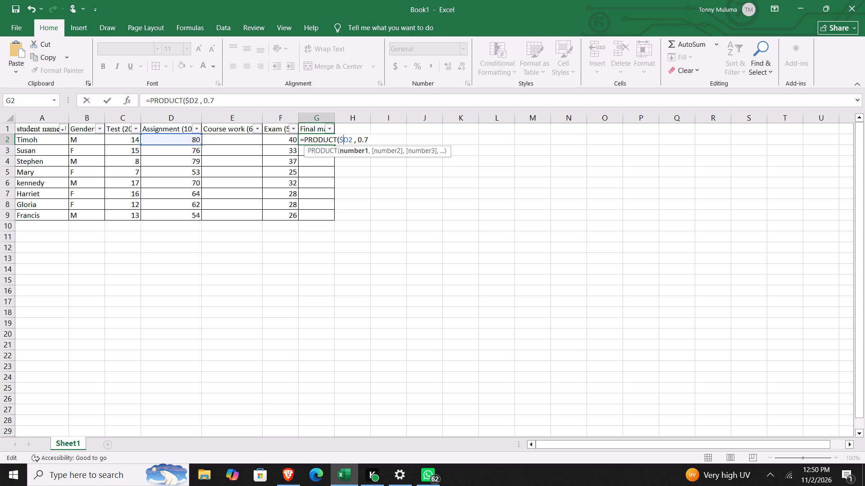
pyautogui.click(369, 141)
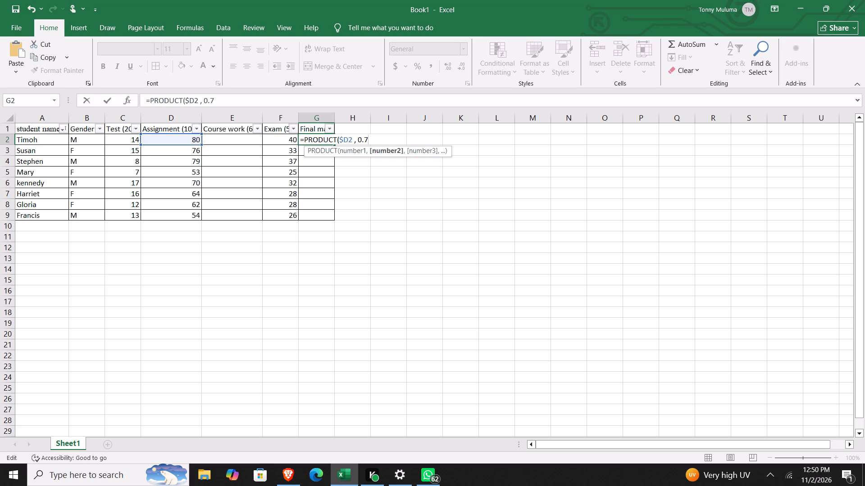
pyautogui.hotkey('shift', '(')
pyautogui.press('BackSpace')
pyautogui.hotkey('shift', ')')
pyautogui.press('Return')
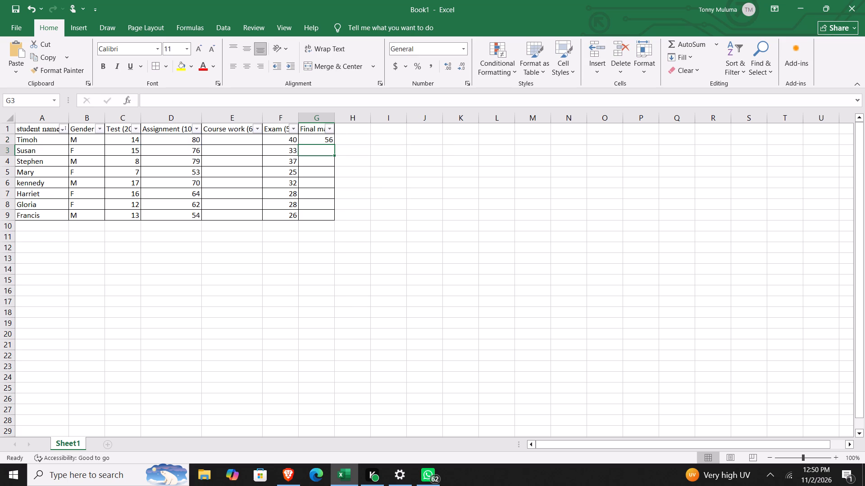